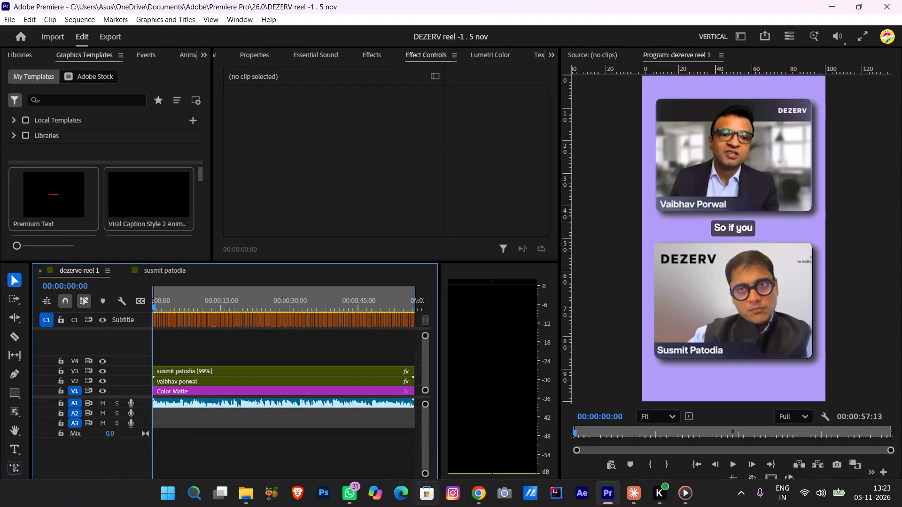
Switch to Chrome and browse the Pinterest home feed for visual references and video editing inspiration for the reel.
{"action": "left_click", "coordinate": [481, 494]}
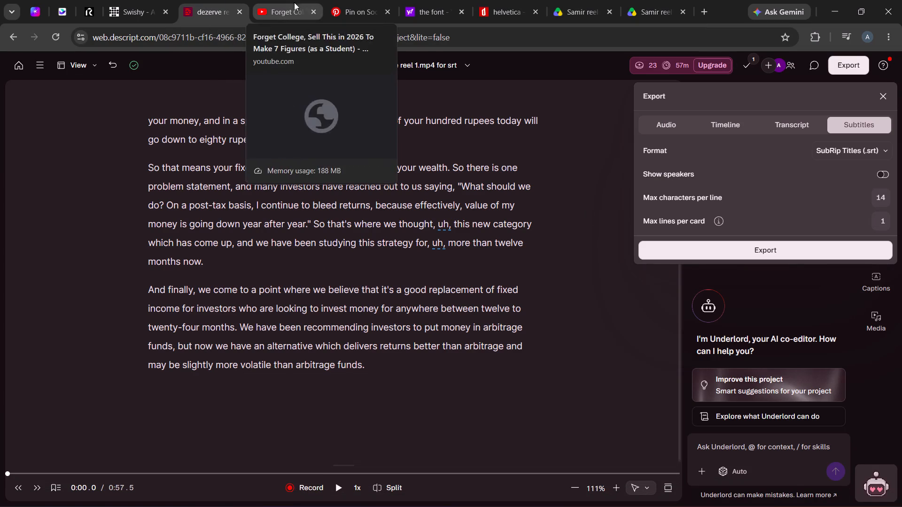
{"action": "left_click", "coordinate": [353, 14]}
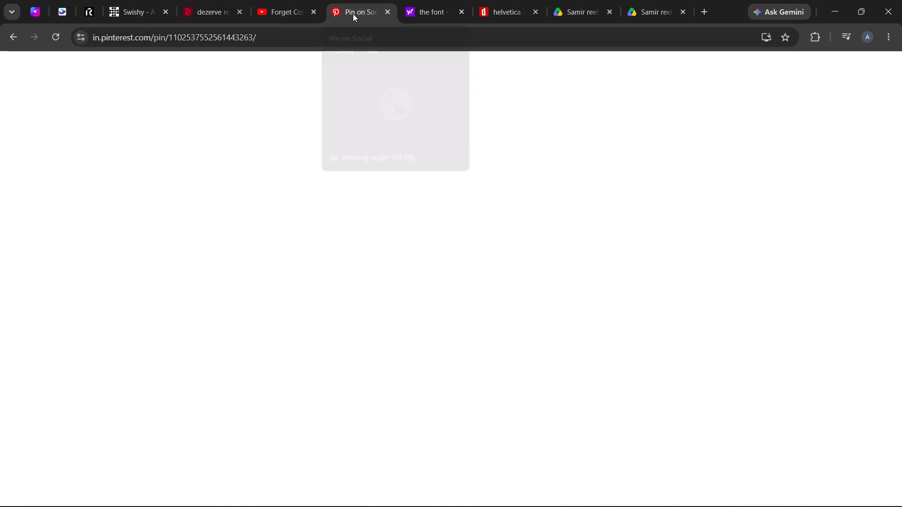
{"action": "left_click", "coordinate": [79, 115]}
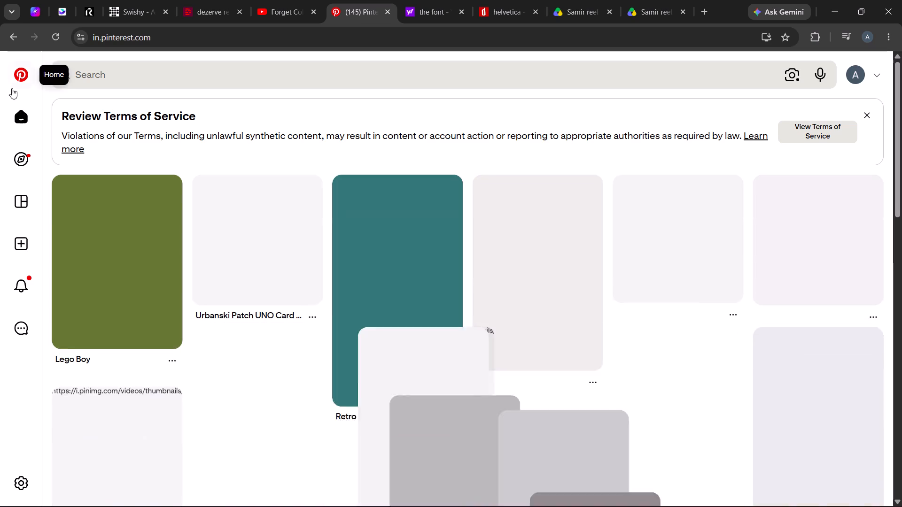
{"action": "scroll", "coordinate": [151, 171], "scroll_direction": "up", "scroll_amount": 2}
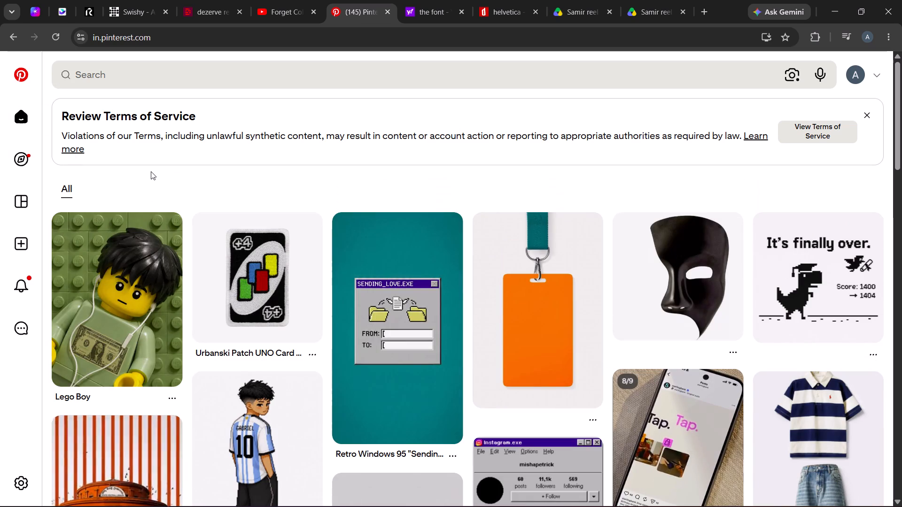
{"action": "scroll", "coordinate": [151, 171], "scroll_direction": "down", "scroll_amount": 4}
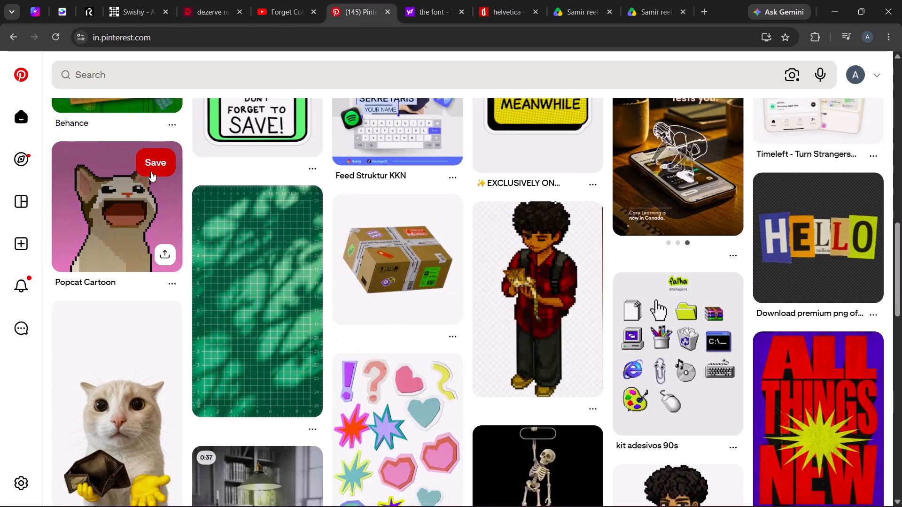
{"action": "scroll", "coordinate": [151, 171], "scroll_direction": "down", "scroll_amount": 3}
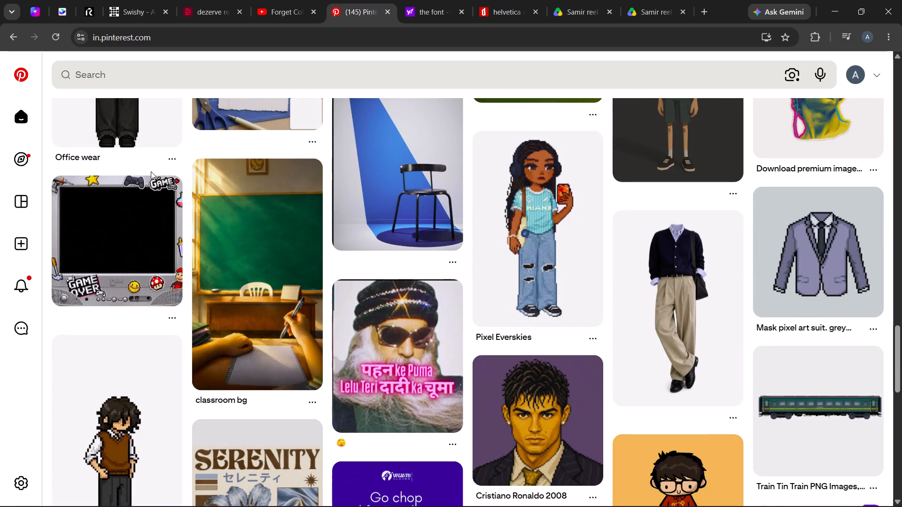
{"action": "scroll", "coordinate": [151, 171], "scroll_direction": "down", "scroll_amount": 4}
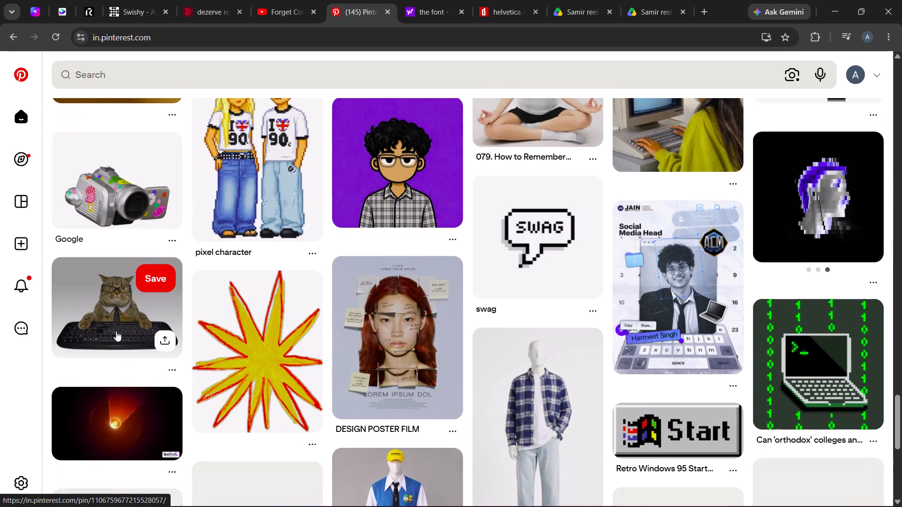
{"action": "scroll", "coordinate": [124, 363], "scroll_direction": "down", "scroll_amount": 1}
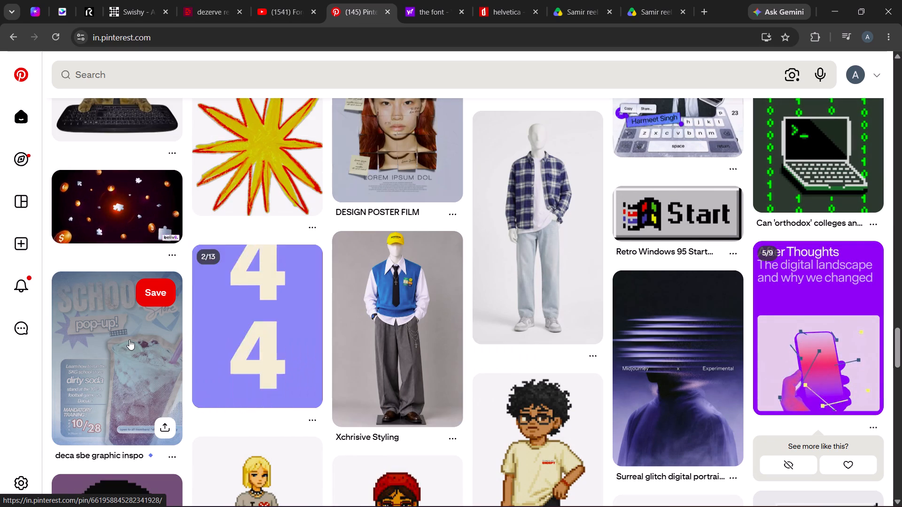
{"action": "scroll", "coordinate": [262, 330], "scroll_direction": "down", "scroll_amount": 2}
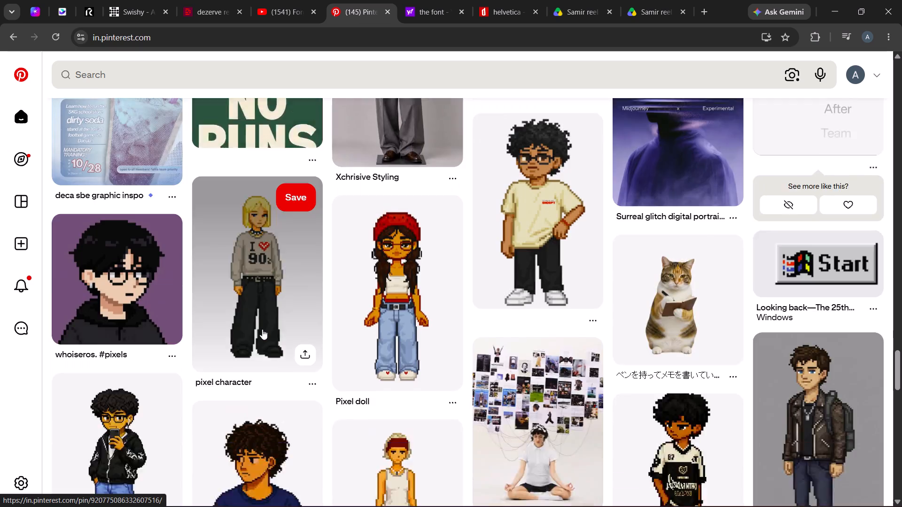
{"action": "scroll", "coordinate": [262, 329], "scroll_direction": "down", "scroll_amount": 1}
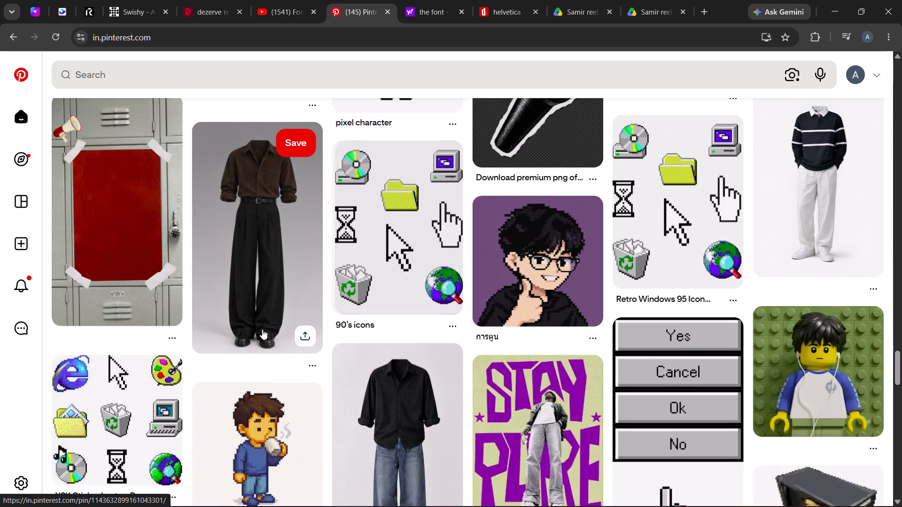
{"action": "scroll", "coordinate": [262, 329], "scroll_direction": "down", "scroll_amount": 2}
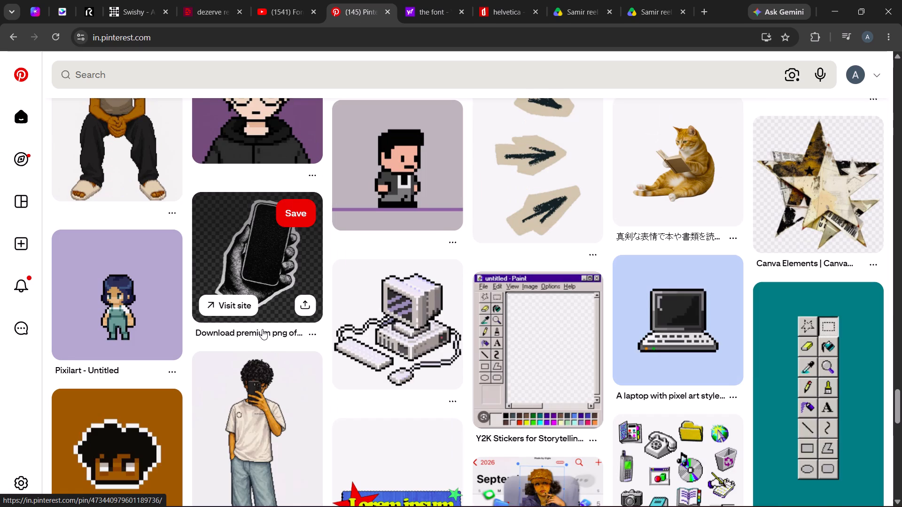
{"action": "scroll", "coordinate": [262, 329], "scroll_direction": "down", "scroll_amount": 3}
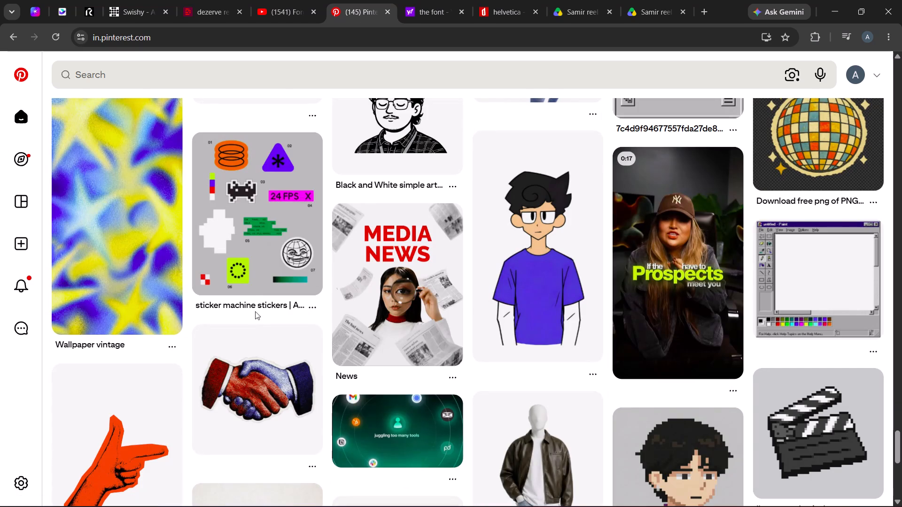
{"action": "scroll", "coordinate": [281, 251], "scroll_direction": "down", "scroll_amount": 1}
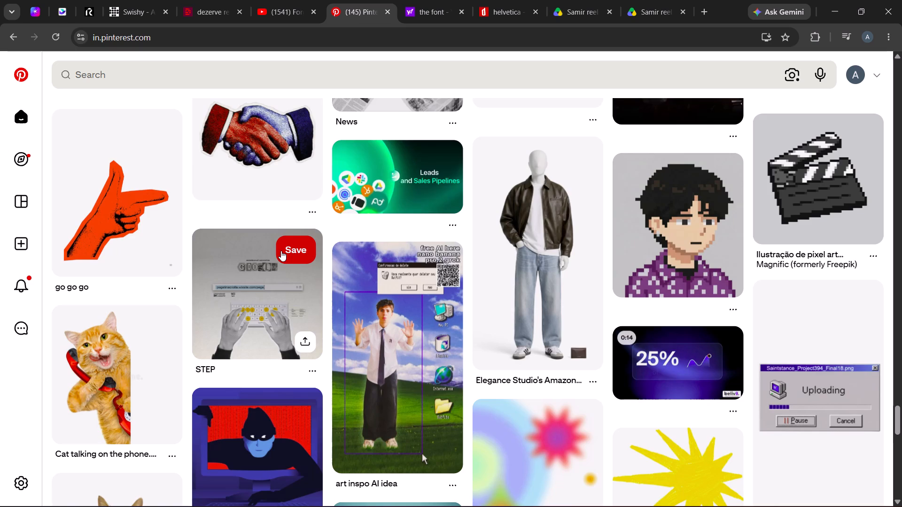
{"action": "scroll", "coordinate": [281, 251], "scroll_direction": "down", "scroll_amount": 1}
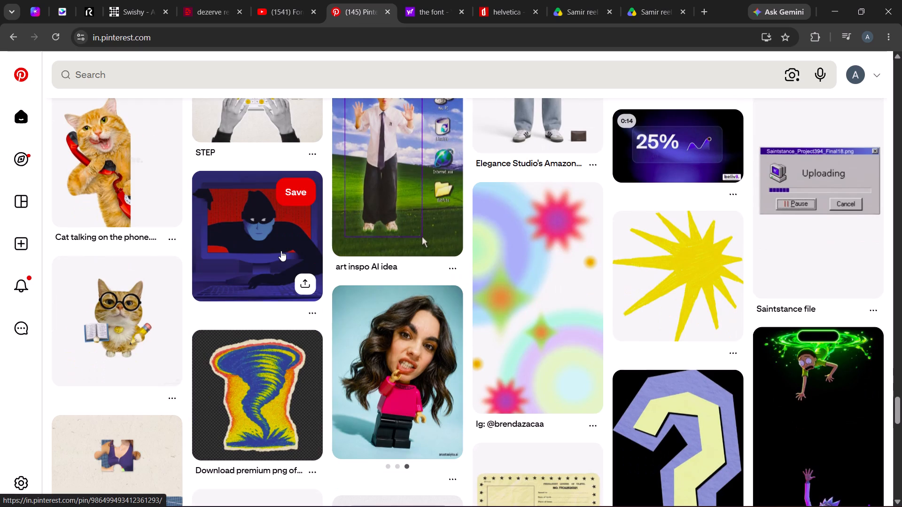
{"action": "scroll", "coordinate": [281, 251], "scroll_direction": "down", "scroll_amount": 1}
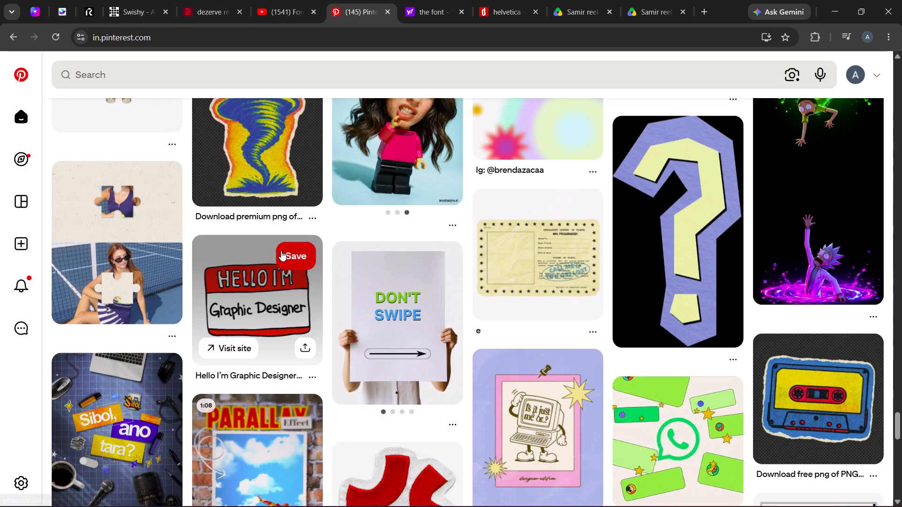
{"action": "scroll", "coordinate": [281, 251], "scroll_direction": "down", "scroll_amount": 1}
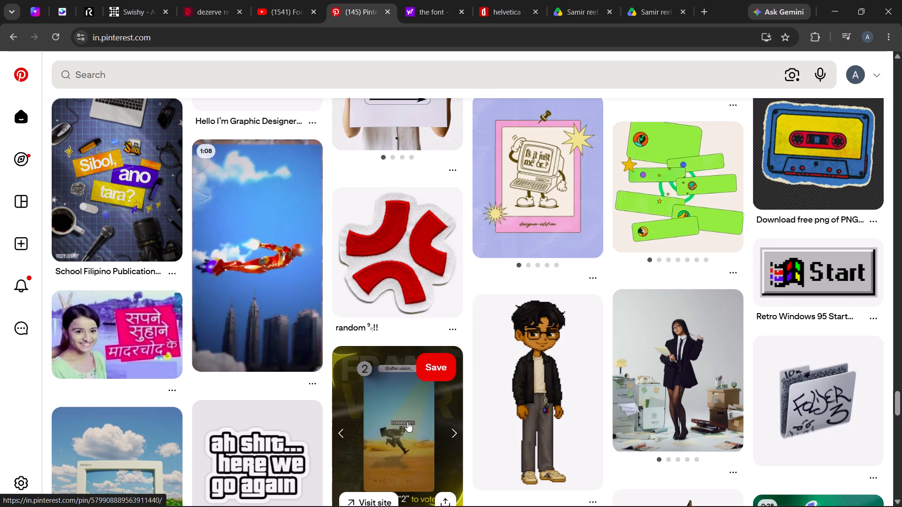
{"action": "scroll", "coordinate": [407, 422], "scroll_direction": "down", "scroll_amount": 2}
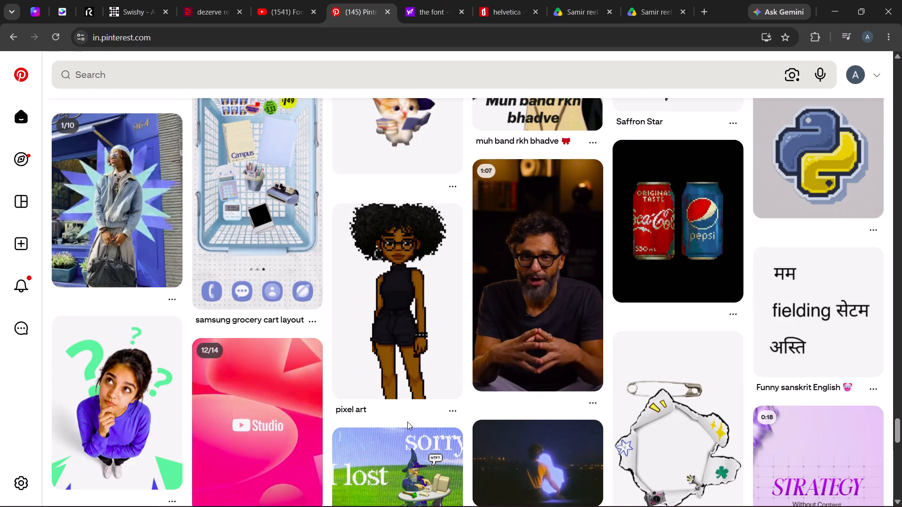
{"action": "scroll", "coordinate": [407, 422], "scroll_direction": "down", "scroll_amount": 1}
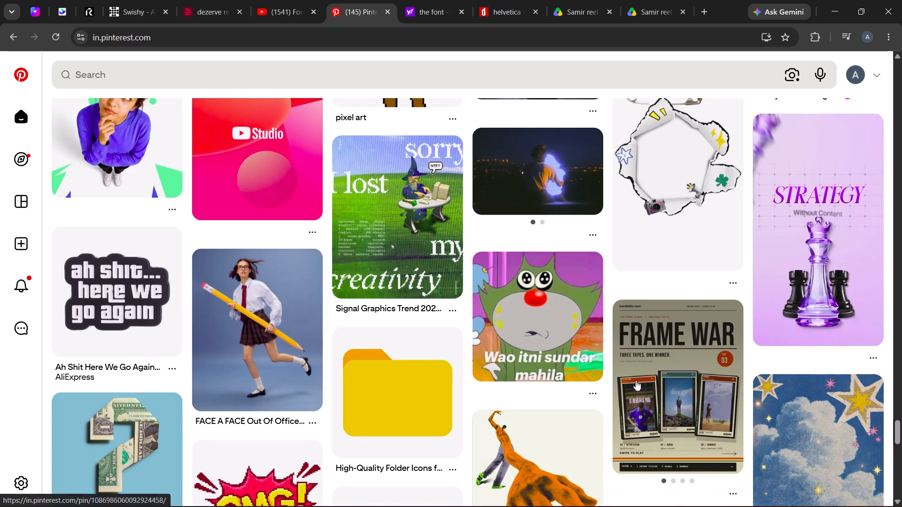
{"action": "scroll", "coordinate": [636, 373], "scroll_direction": "down", "scroll_amount": 1}
{"action": "scroll", "coordinate": [636, 373], "scroll_direction": "up", "scroll_amount": 1}
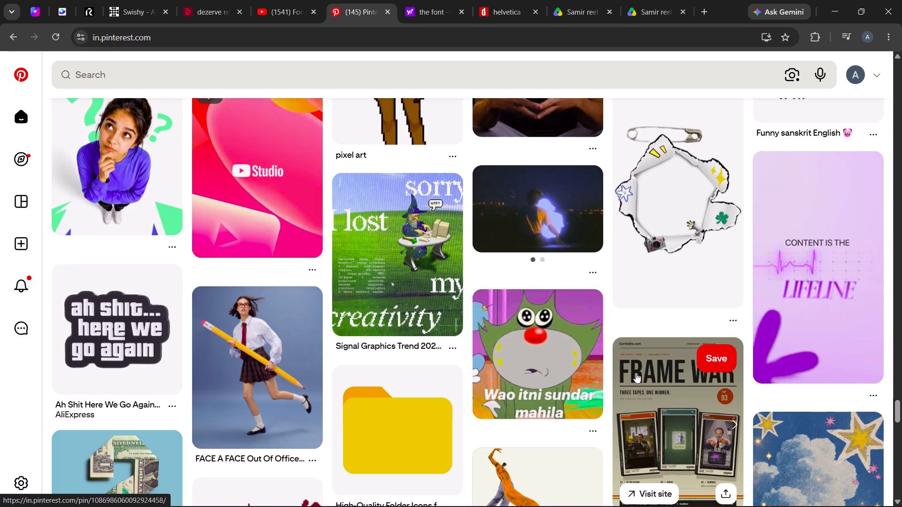
{"action": "scroll", "coordinate": [636, 373], "scroll_direction": "down", "scroll_amount": 1}
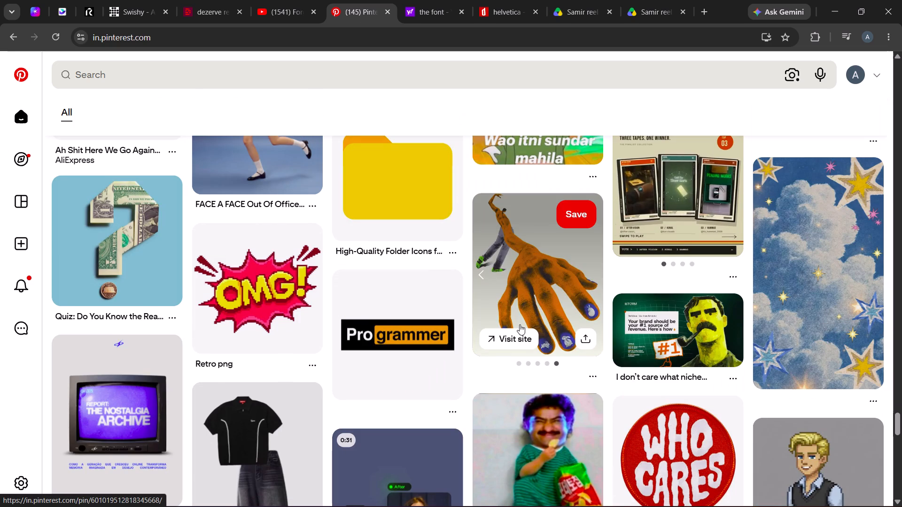
{"action": "scroll", "coordinate": [521, 316], "scroll_direction": "down", "scroll_amount": 1}
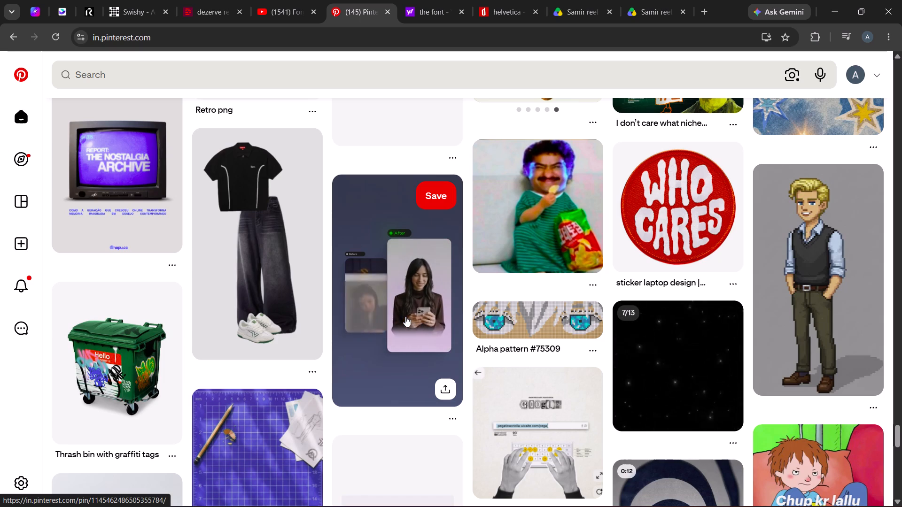
{"action": "scroll", "coordinate": [405, 316], "scroll_direction": "down", "scroll_amount": 1}
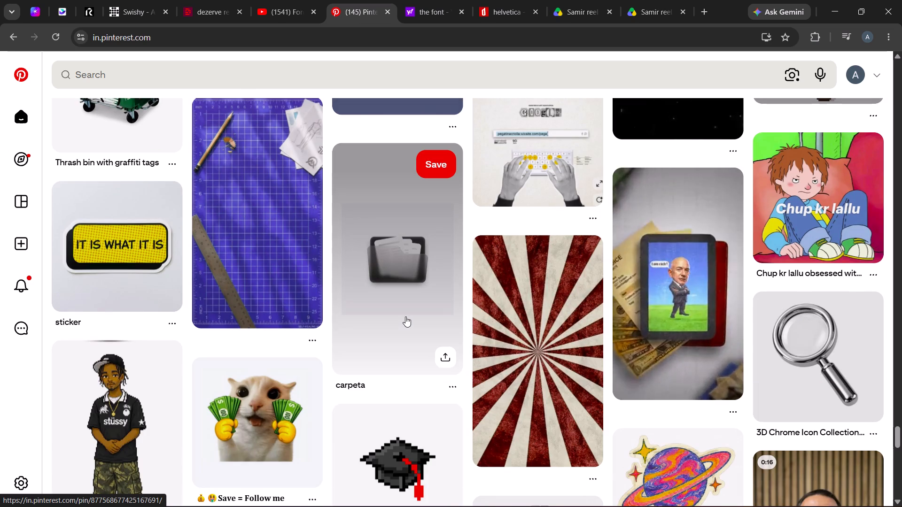
{"action": "scroll", "coordinate": [405, 316], "scroll_direction": "up", "scroll_amount": 1}
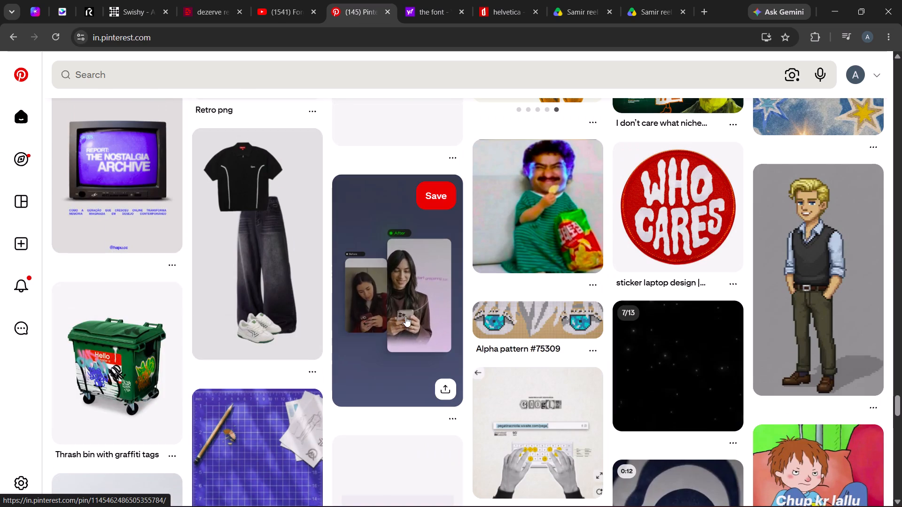
Open the Before/After video pin by Orbitonmedia, "Pro Video Editing: 10x Your Reels in Minutes!", and copy its share link.
{"action": "left_click", "coordinate": [405, 316]}
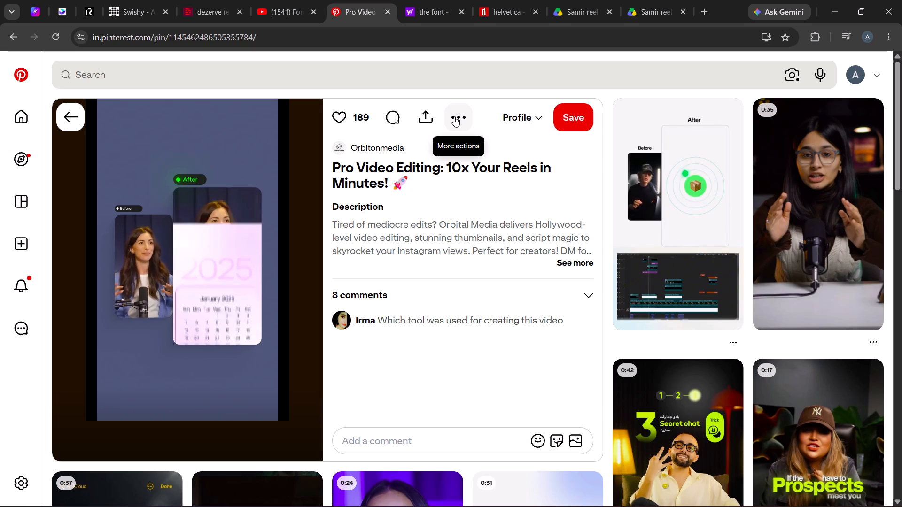
{"action": "left_click", "coordinate": [428, 113]}
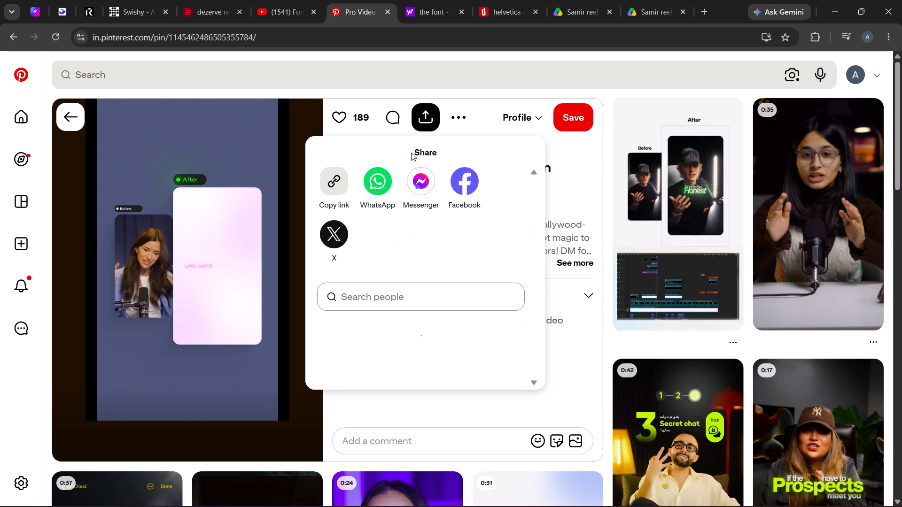
{"action": "left_click", "coordinate": [336, 187]}
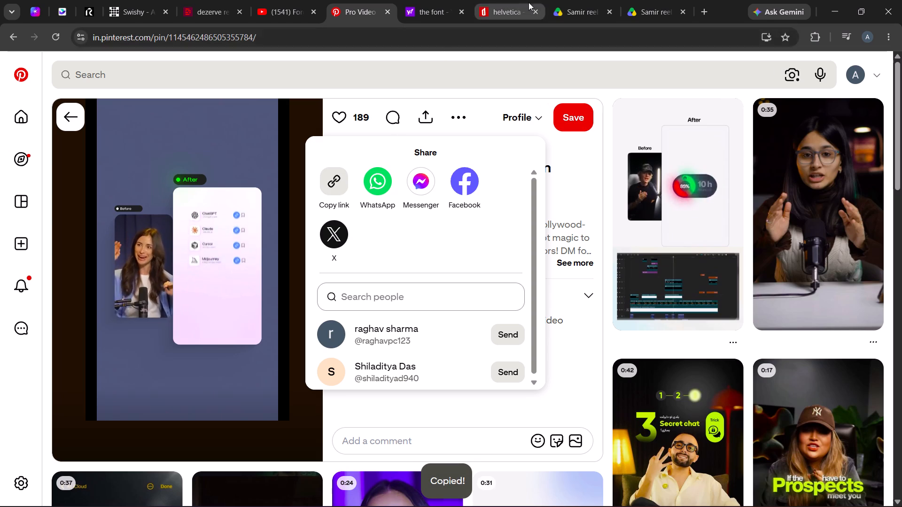
Close the helvetica browser tab.
{"action": "left_click", "coordinate": [536, 11]}
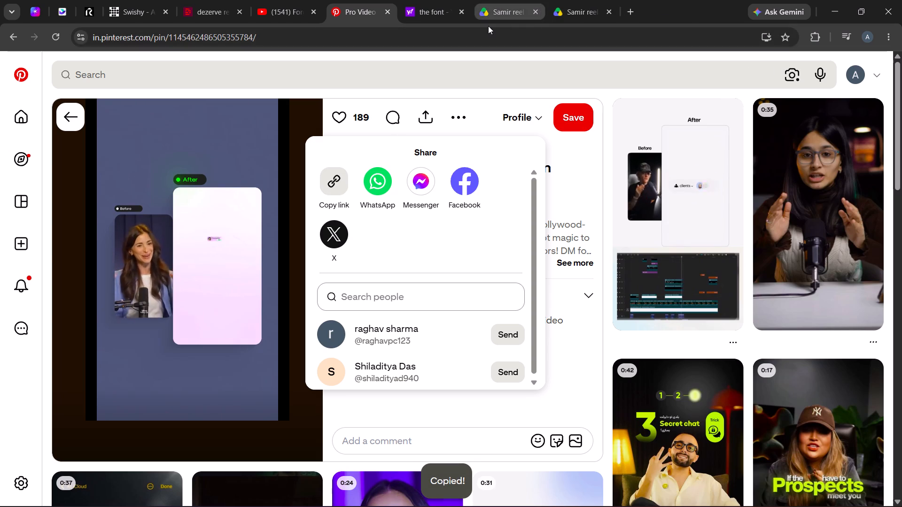
Open the PinterestVideo downloader in a new tab and force-download the video from the copied pin link.
{"action": "left_click", "coordinate": [629, 10]}
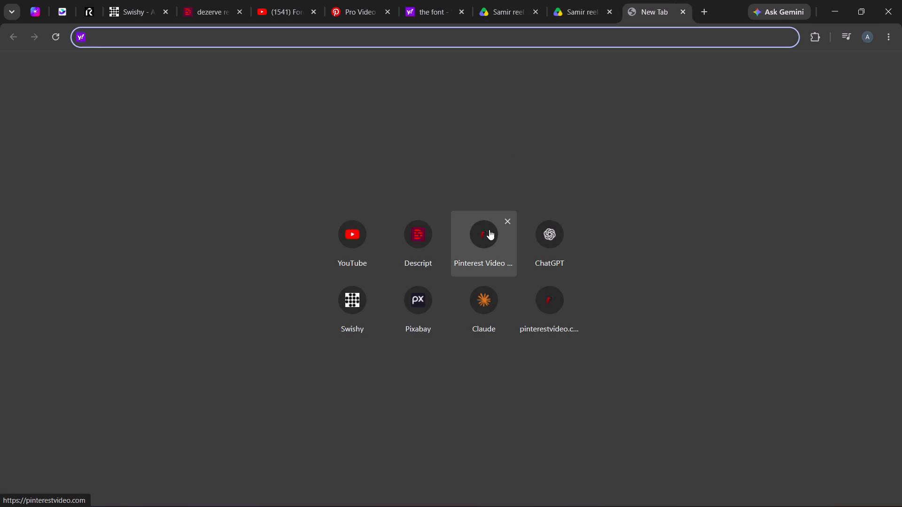
{"action": "left_click", "coordinate": [489, 230]}
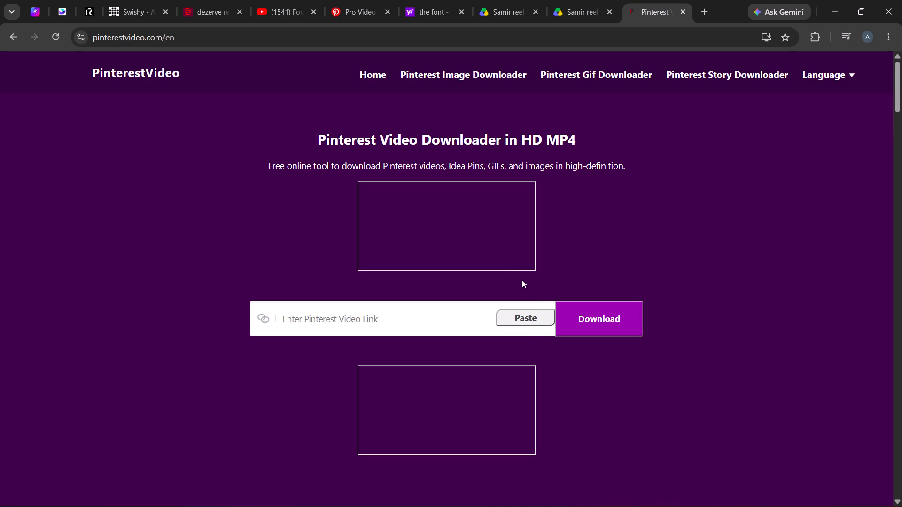
{"action": "left_click", "coordinate": [529, 322]}
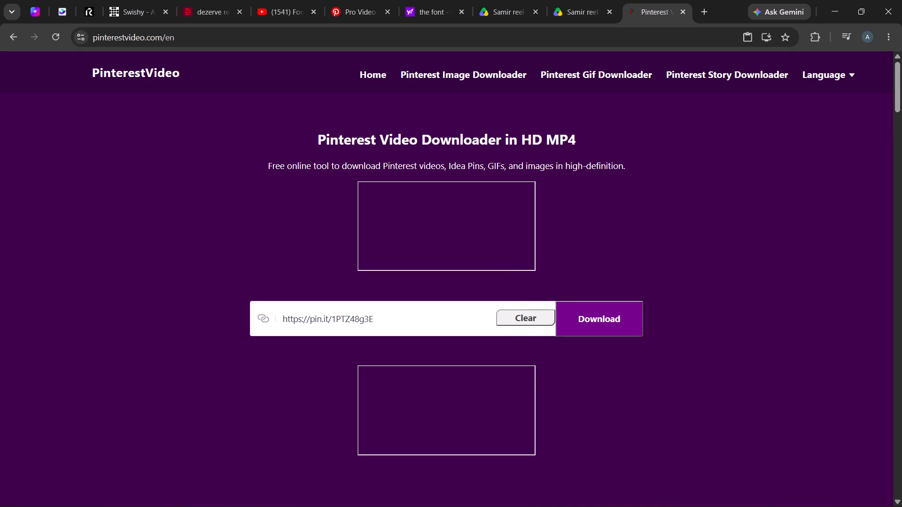
{"action": "left_click", "coordinate": [582, 323]}
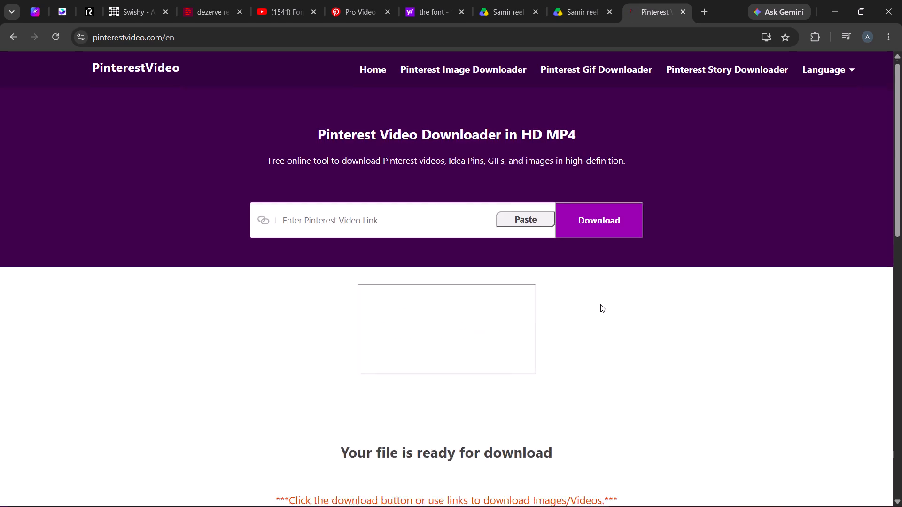
{"action": "scroll", "coordinate": [608, 334], "scroll_direction": "down", "scroll_amount": 1}
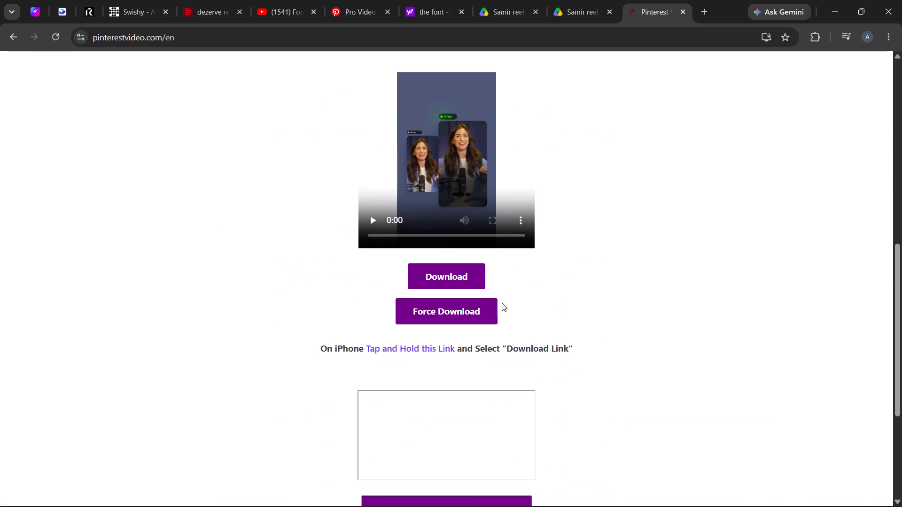
{"action": "left_click", "coordinate": [480, 301]}
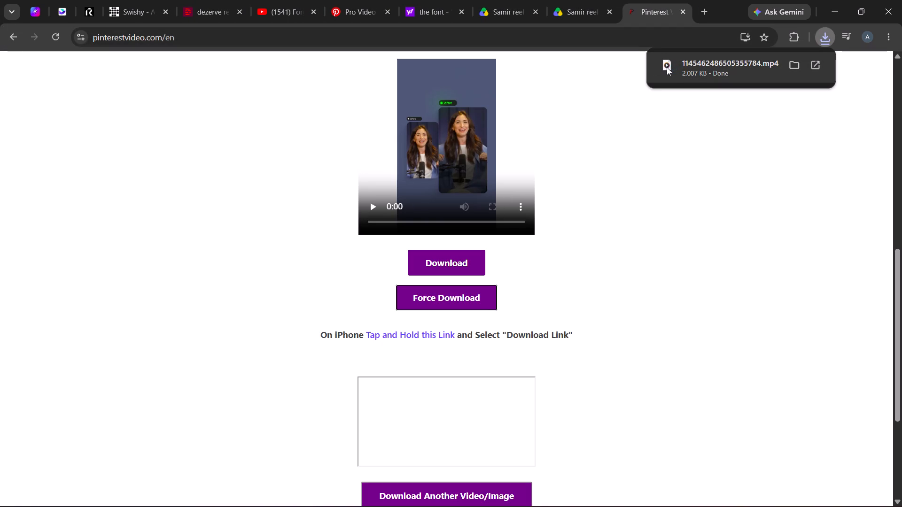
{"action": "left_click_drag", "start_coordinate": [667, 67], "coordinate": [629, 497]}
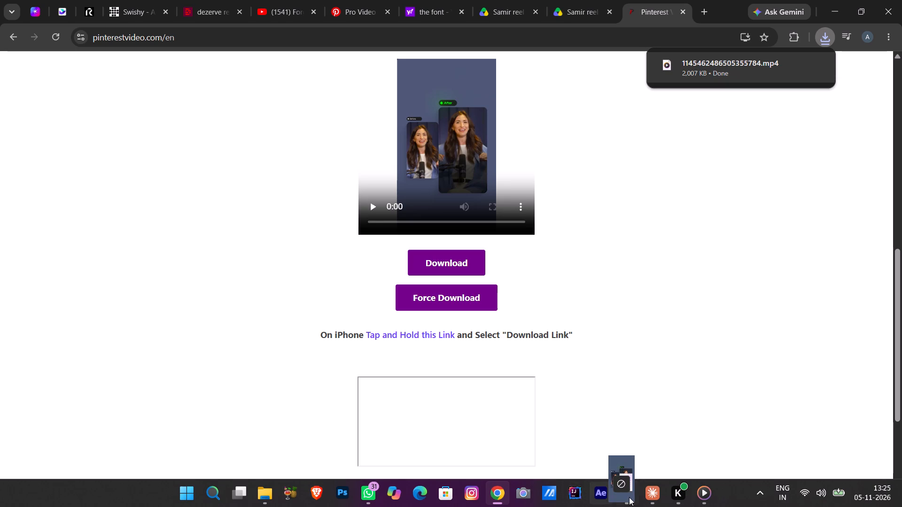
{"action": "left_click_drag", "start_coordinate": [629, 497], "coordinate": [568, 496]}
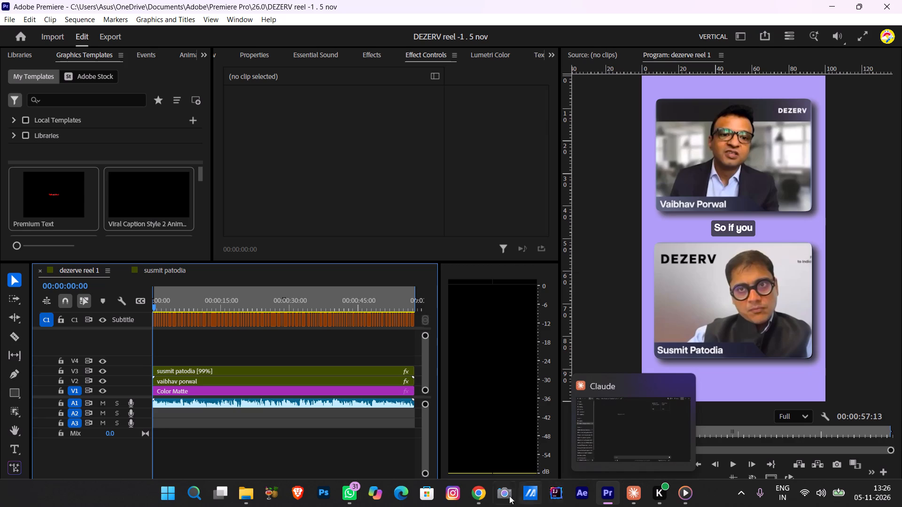
{"action": "left_click", "coordinate": [480, 492]}
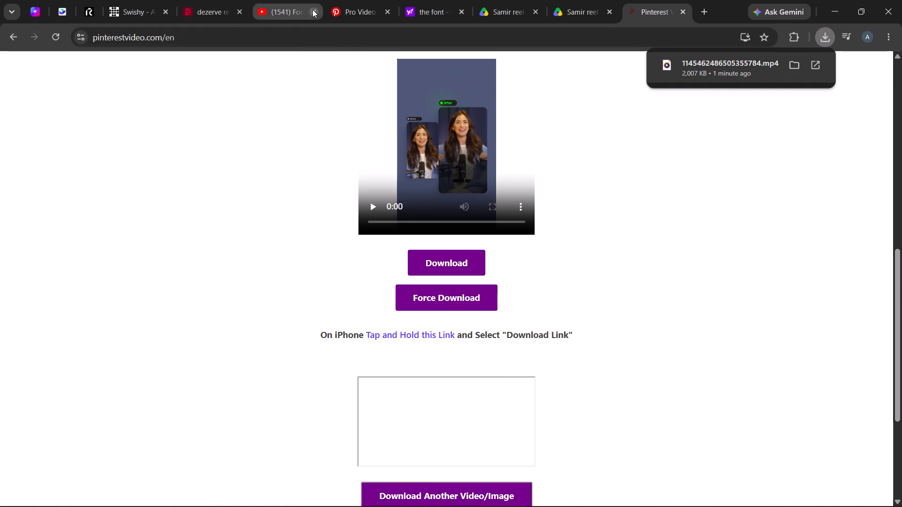
{"action": "left_click", "coordinate": [357, 9]}
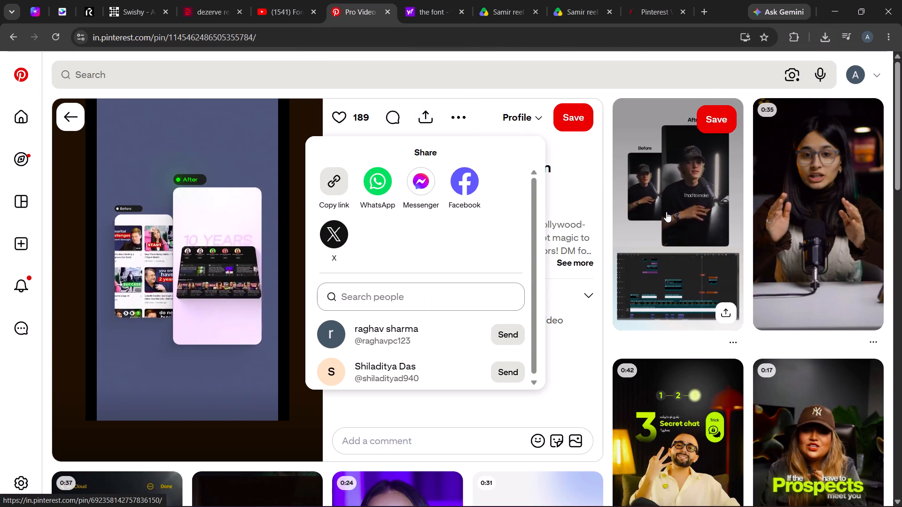
{"action": "scroll", "coordinate": [666, 212], "scroll_direction": "down", "scroll_amount": 1}
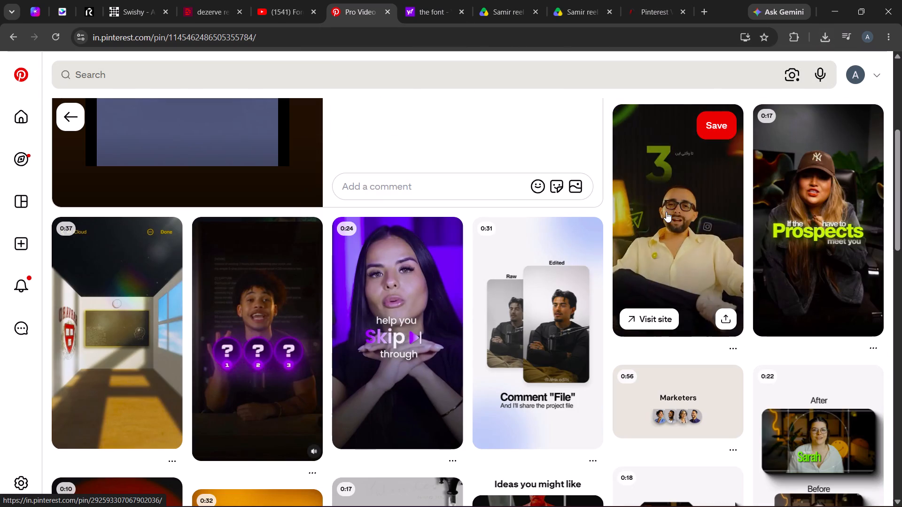
{"action": "scroll", "coordinate": [666, 212], "scroll_direction": "down", "scroll_amount": 1}
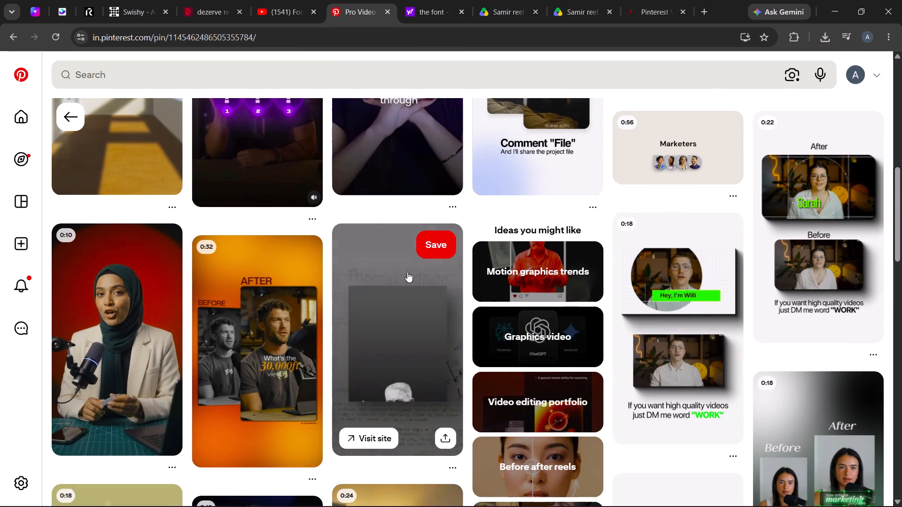
{"action": "scroll", "coordinate": [409, 272], "scroll_direction": "down", "scroll_amount": 1}
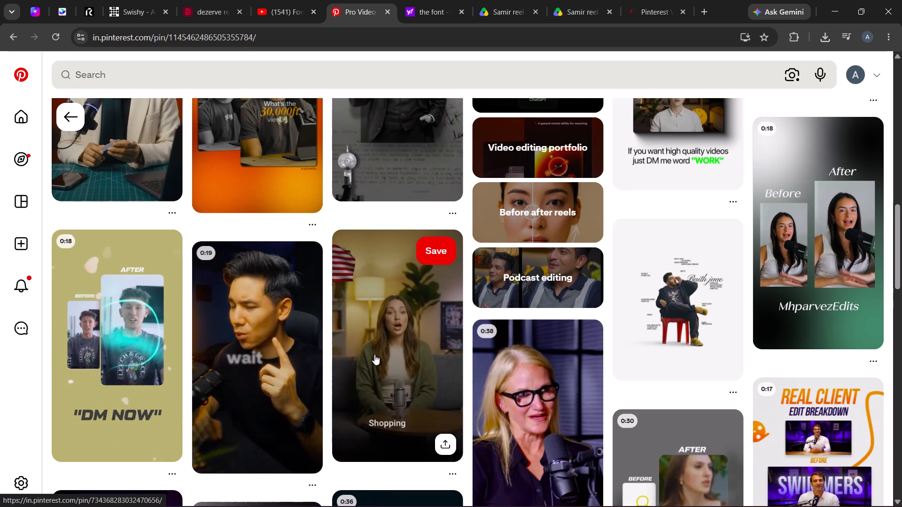
{"action": "scroll", "coordinate": [105, 335], "scroll_direction": "down", "scroll_amount": 1}
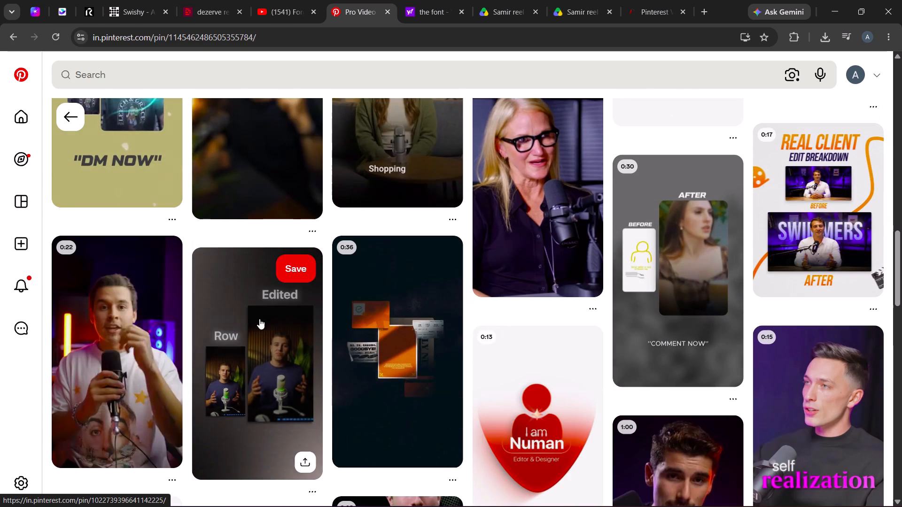
{"action": "scroll", "coordinate": [402, 335], "scroll_direction": "down", "scroll_amount": 2}
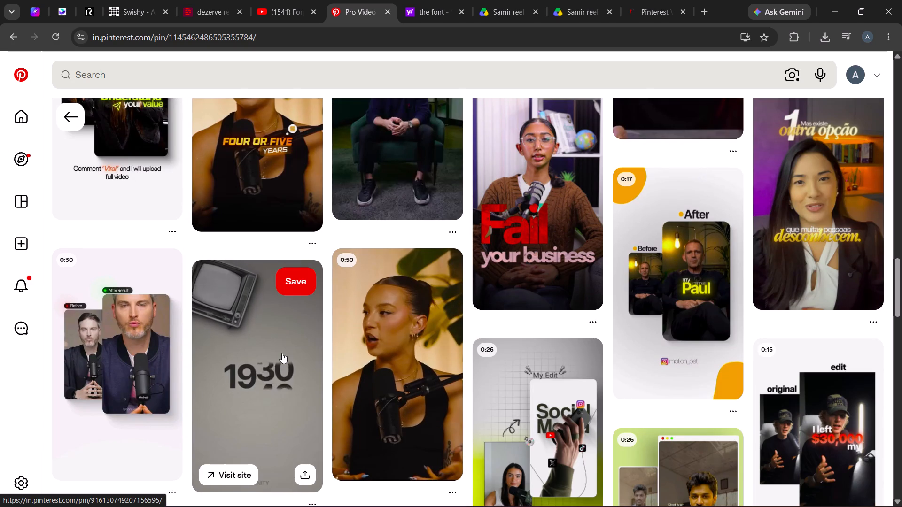
{"action": "scroll", "coordinate": [282, 353], "scroll_direction": "down", "scroll_amount": 2}
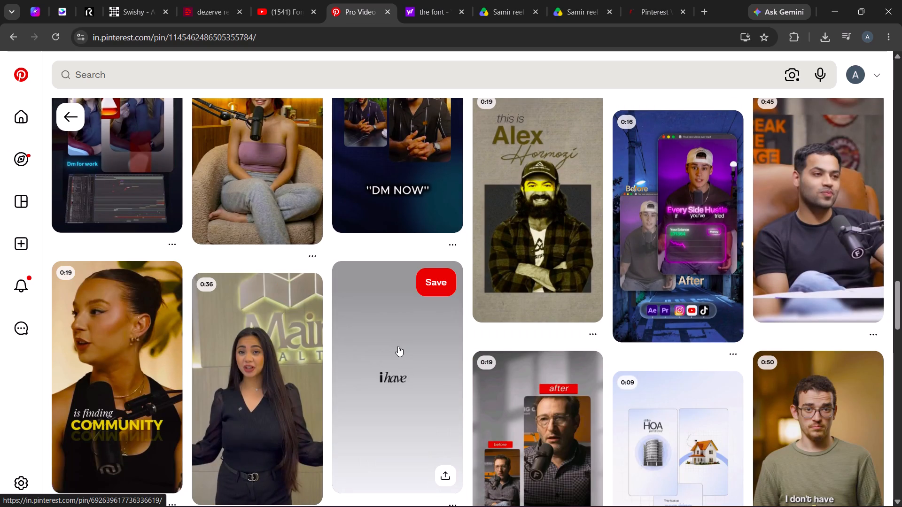
{"action": "scroll", "coordinate": [398, 346], "scroll_direction": "down", "scroll_amount": 3}
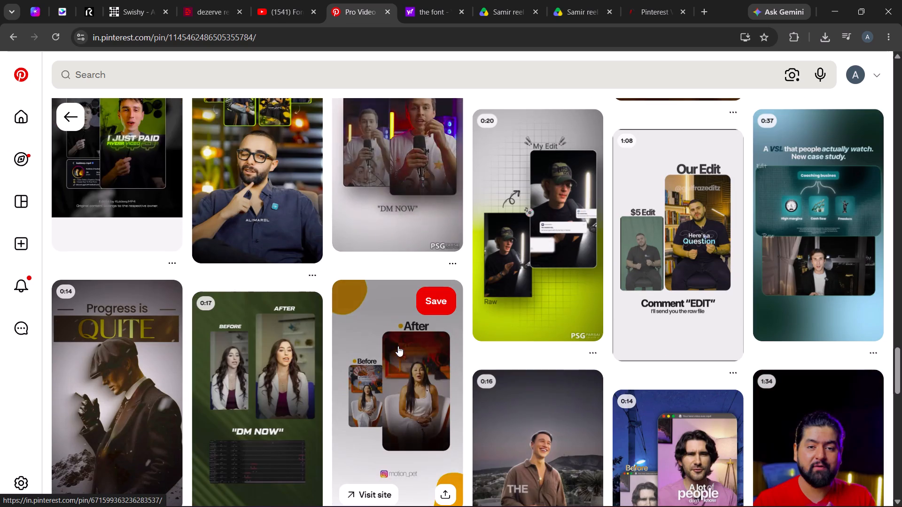
{"action": "scroll", "coordinate": [398, 346], "scroll_direction": "down", "scroll_amount": 1}
{"action": "scroll", "coordinate": [398, 346], "scroll_direction": "up", "scroll_amount": 3}
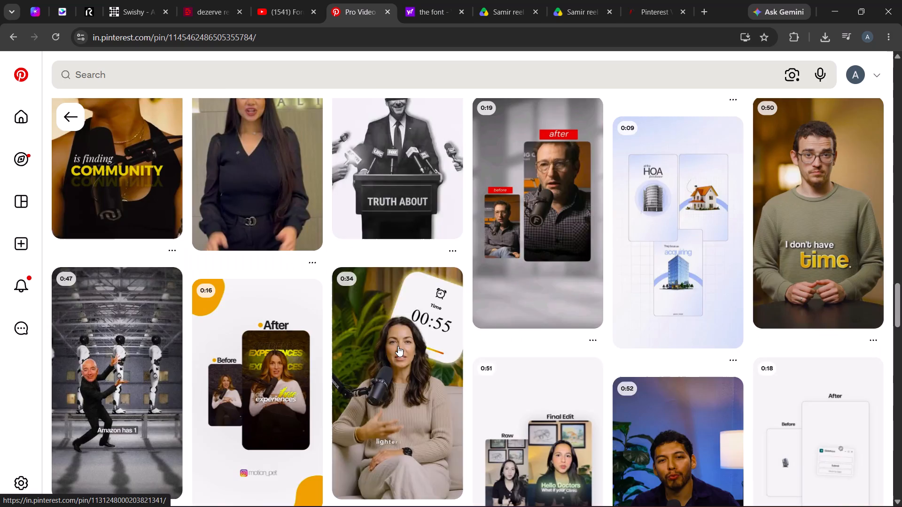
{"action": "scroll", "coordinate": [398, 346], "scroll_direction": "up", "scroll_amount": 17}
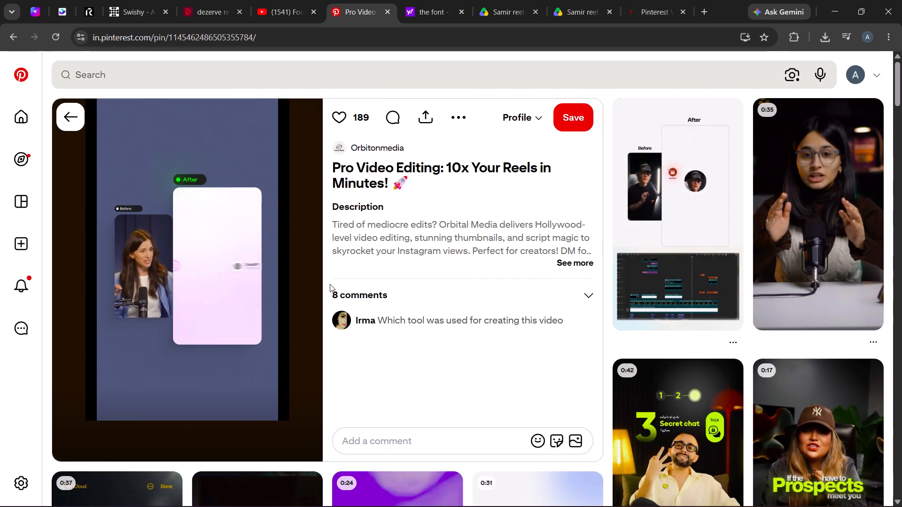
Search Pinterest for "graph animations".
{"action": "left_click", "coordinate": [83, 78]}
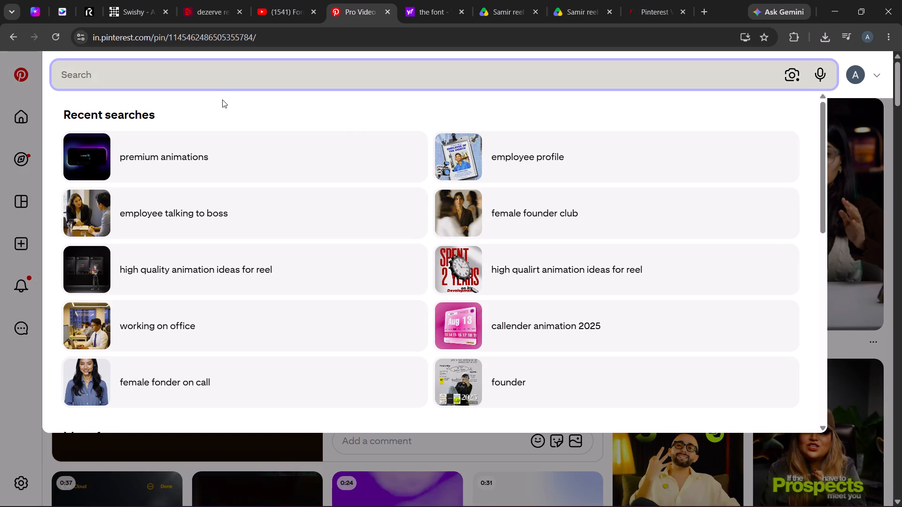
{"action": "type", "text": "gra"}
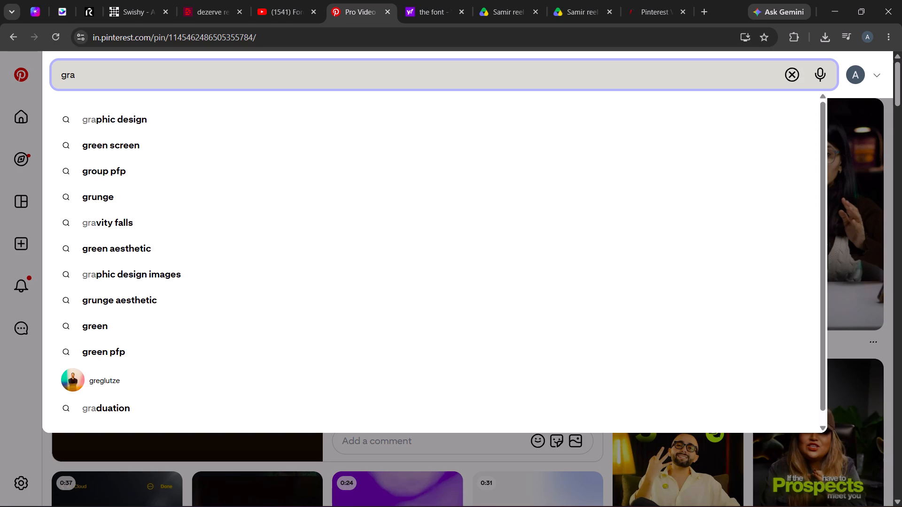
{"action": "type", "text": "pg"}
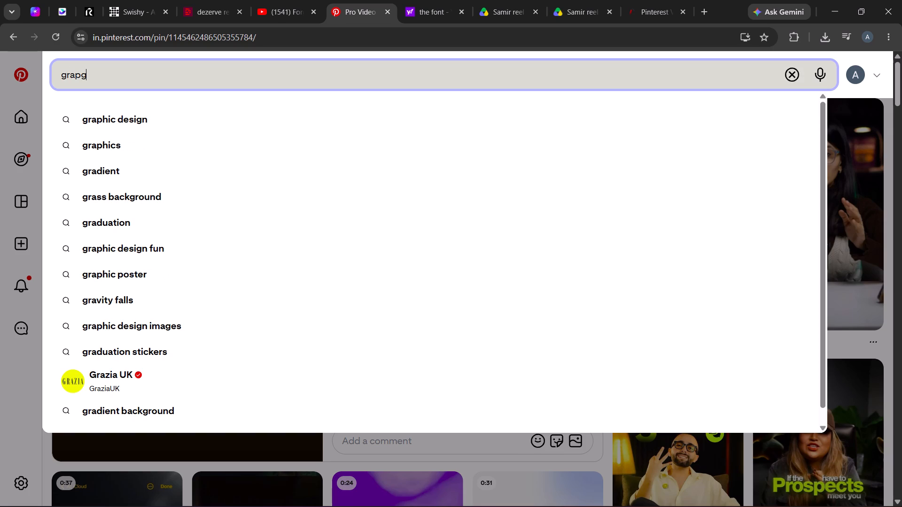
{"action": "key", "text": "space"}
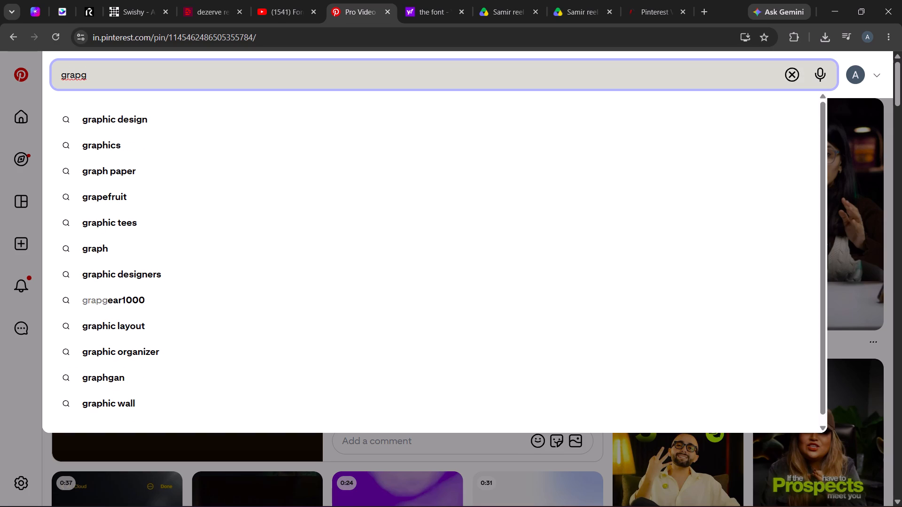
{"action": "key", "text": "BackSpace"}
{"action": "key", "text": "BackSpace"}
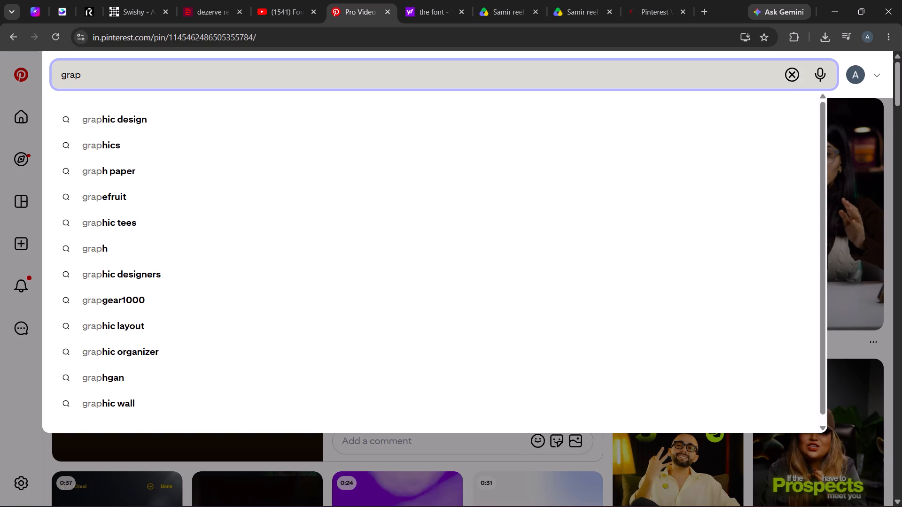
{"action": "type", "text": "h"}
{"action": "key", "text": "space"}
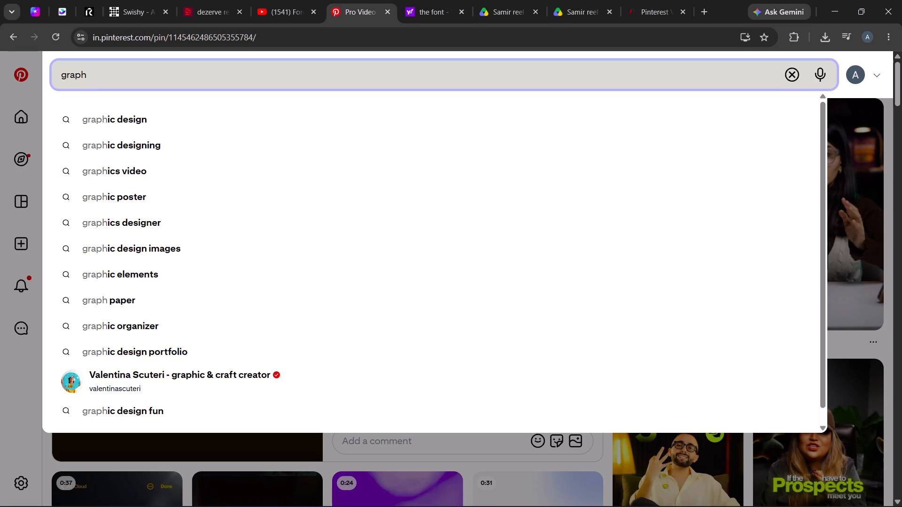
{"action": "type", "text": "animations"}
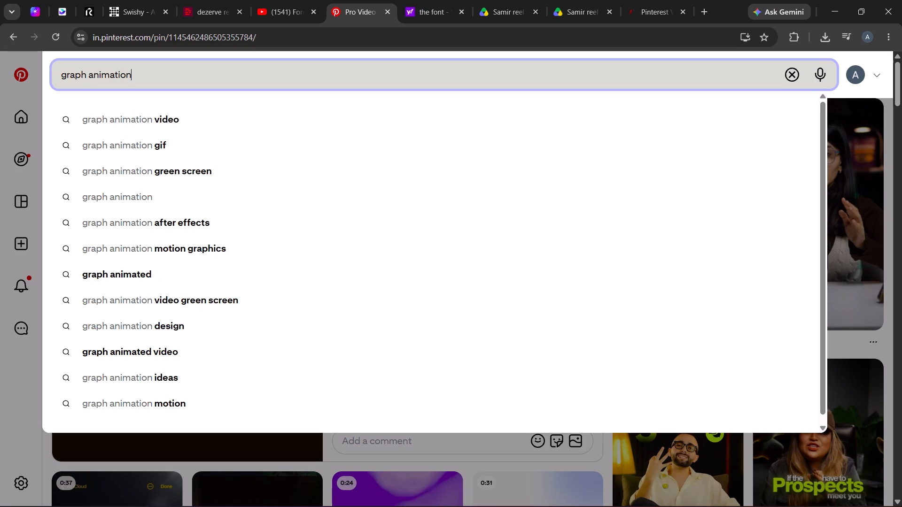
{"action": "key", "text": "space"}
{"action": "key", "text": "Return"}
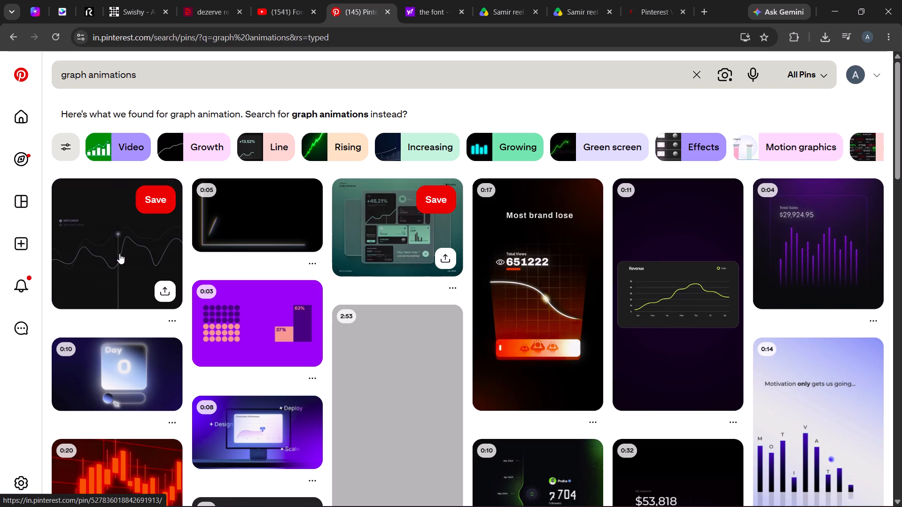
Examine the "graph animations" pins on Pinterest for chart and graph motion references suited to the reel.
{"action": "scroll", "coordinate": [119, 253], "scroll_direction": "down", "scroll_amount": 1}
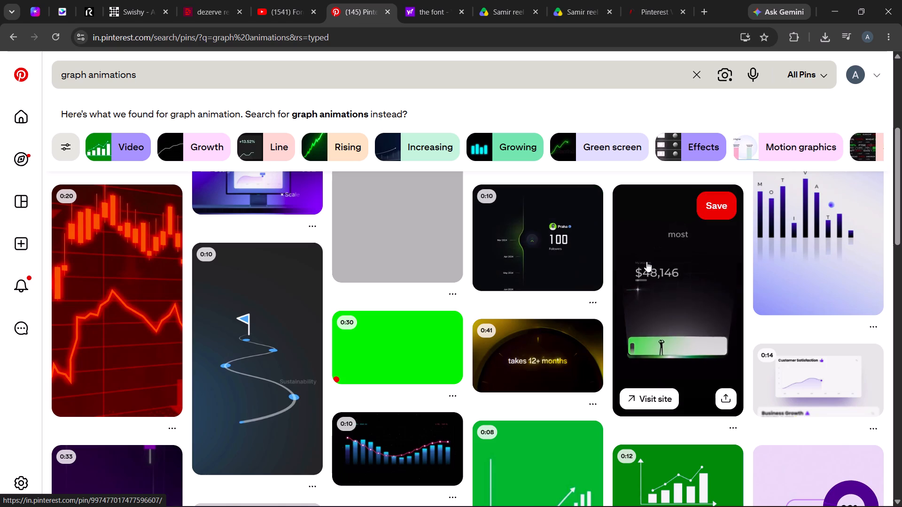
{"action": "scroll", "coordinate": [646, 261], "scroll_direction": "down", "scroll_amount": 3}
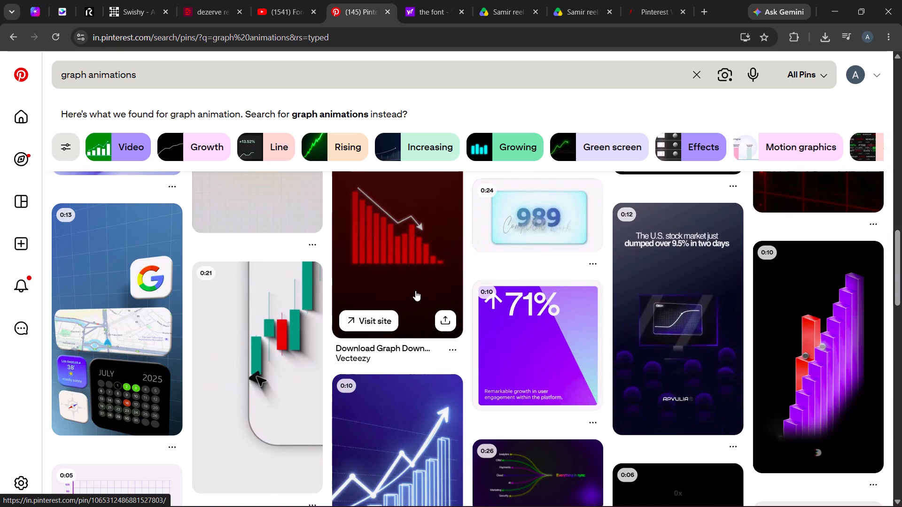
{"action": "scroll", "coordinate": [415, 291], "scroll_direction": "down", "scroll_amount": 2}
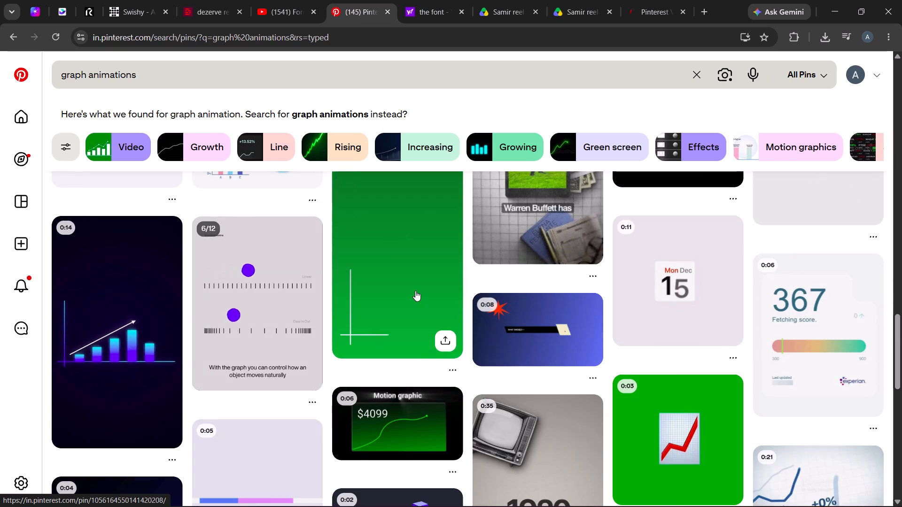
{"action": "scroll", "coordinate": [415, 291], "scroll_direction": "down", "scroll_amount": 3}
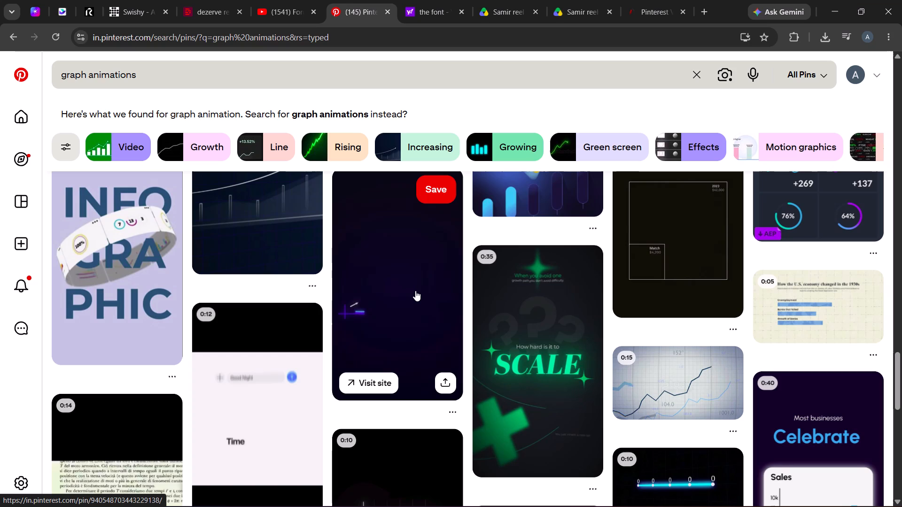
{"action": "scroll", "coordinate": [414, 289], "scroll_direction": "down", "scroll_amount": 1}
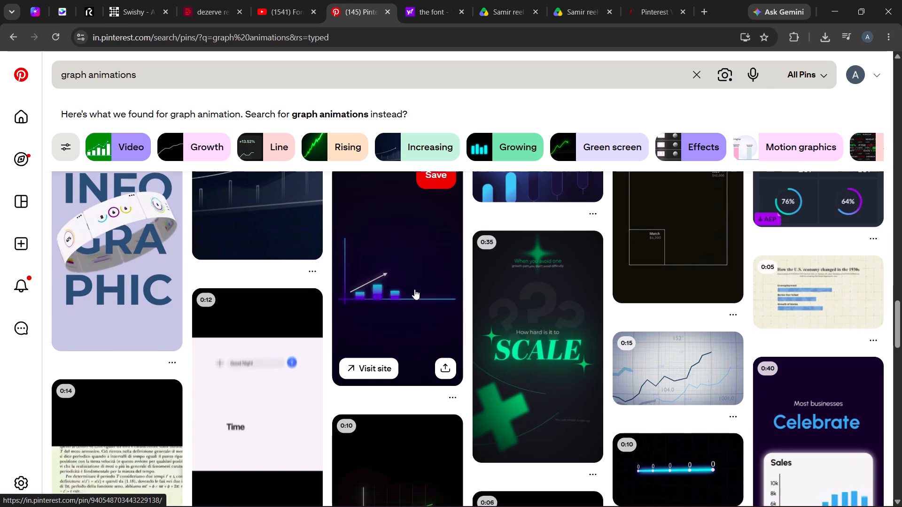
{"action": "scroll", "coordinate": [414, 289], "scroll_direction": "down", "scroll_amount": 1}
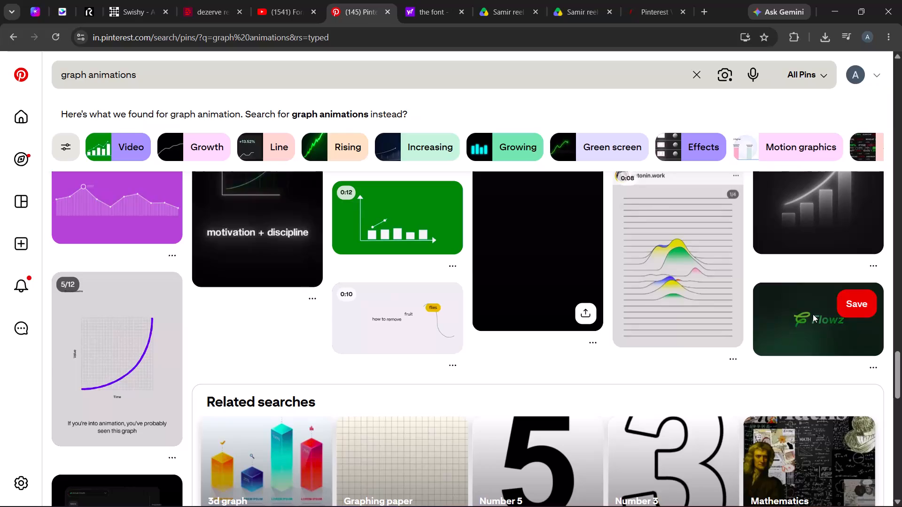
{"action": "scroll", "coordinate": [807, 273], "scroll_direction": "up", "scroll_amount": 1}
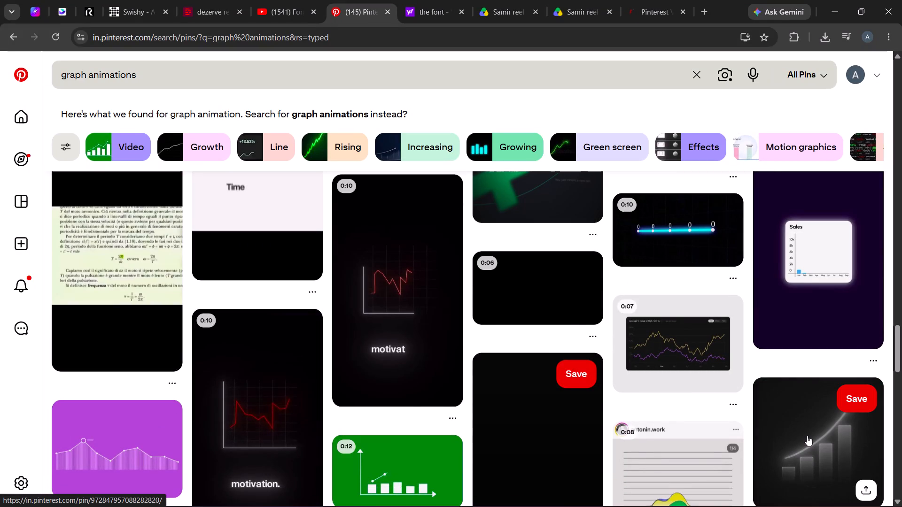
{"action": "scroll", "coordinate": [807, 436], "scroll_direction": "down", "scroll_amount": 1}
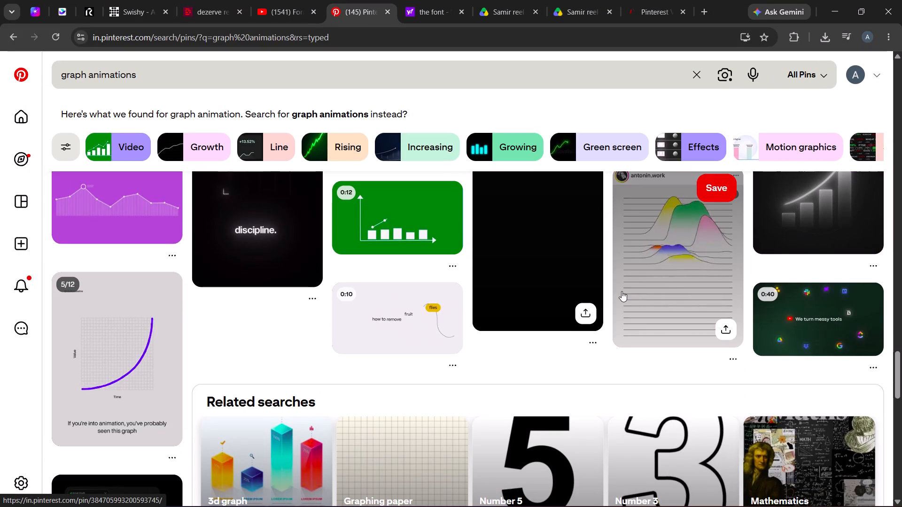
{"action": "scroll", "coordinate": [622, 291], "scroll_direction": "down", "scroll_amount": 1}
{"action": "scroll", "coordinate": [447, 352], "scroll_direction": "down", "scroll_amount": 1}
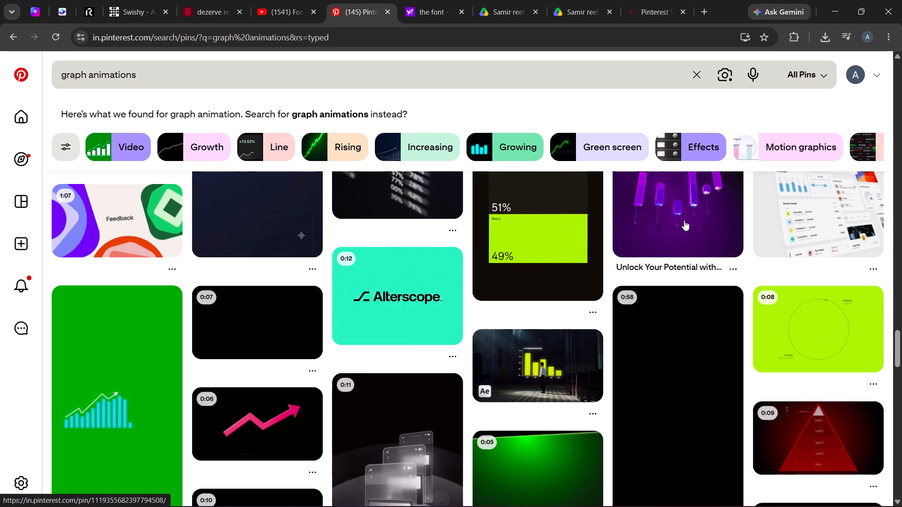
{"action": "scroll", "coordinate": [684, 220], "scroll_direction": "up", "scroll_amount": 1}
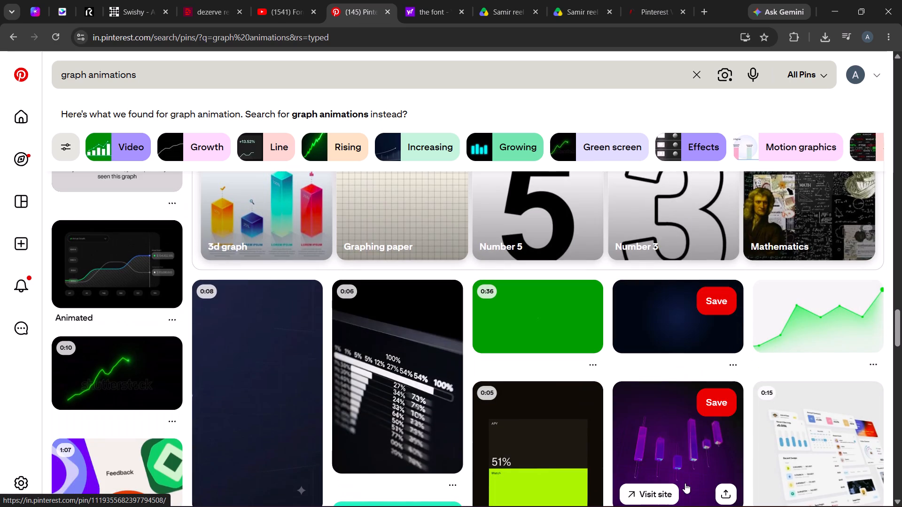
{"action": "scroll", "coordinate": [677, 454], "scroll_direction": "down", "scroll_amount": 2}
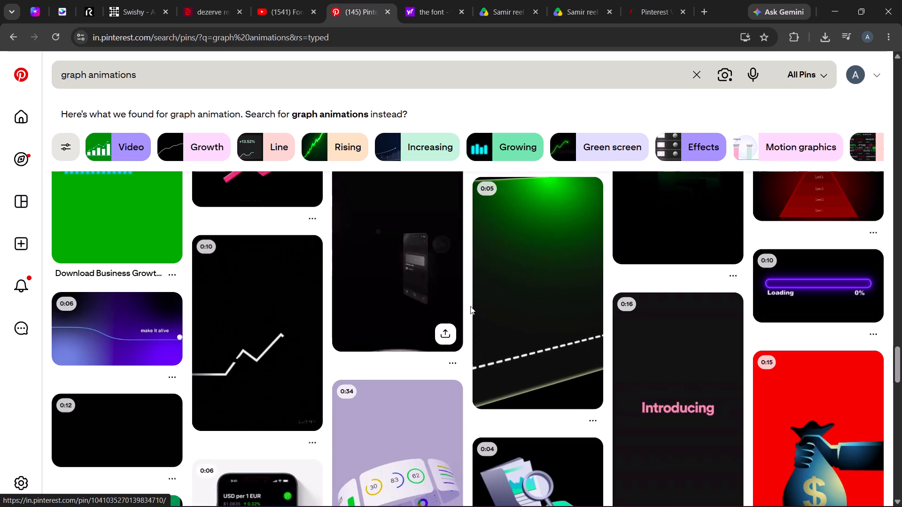
{"action": "scroll", "coordinate": [482, 311], "scroll_direction": "down", "scroll_amount": 1}
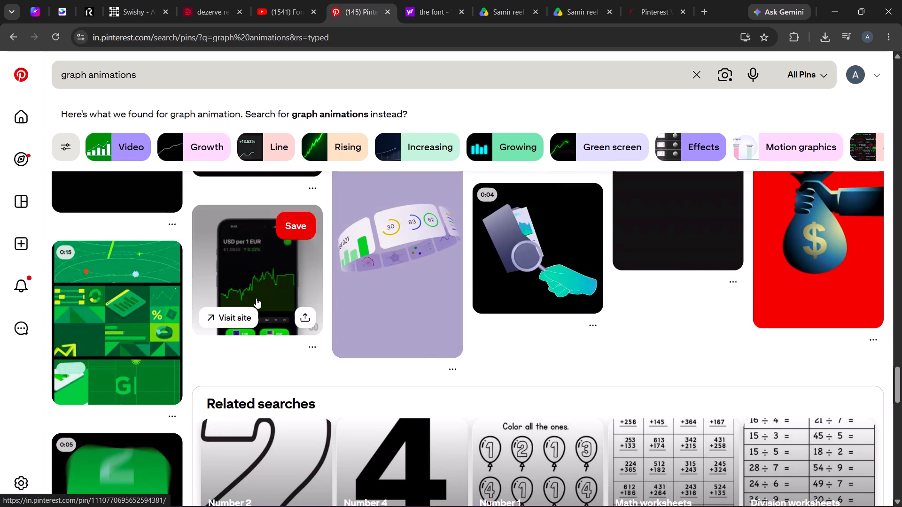
{"action": "scroll", "coordinate": [118, 318], "scroll_direction": "down", "scroll_amount": 2}
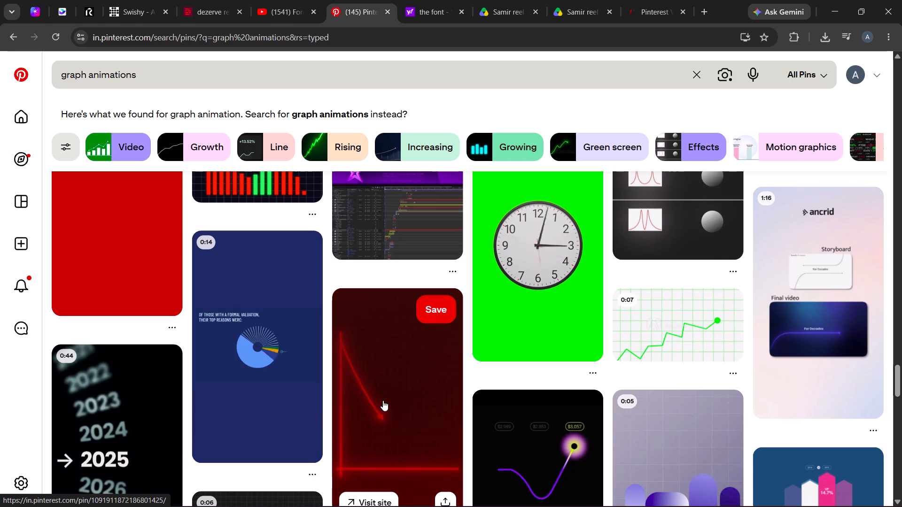
{"action": "scroll", "coordinate": [533, 415], "scroll_direction": "down", "scroll_amount": 1}
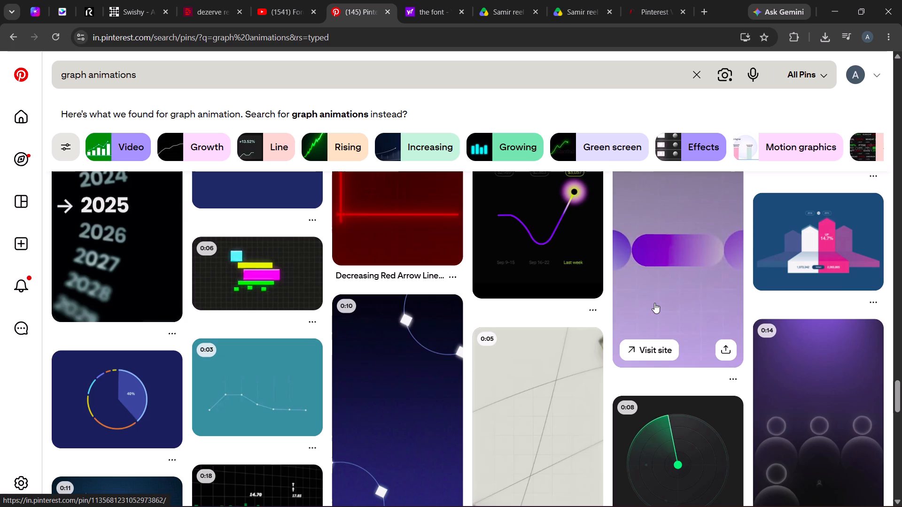
{"action": "scroll", "coordinate": [694, 449], "scroll_direction": "down", "scroll_amount": 1}
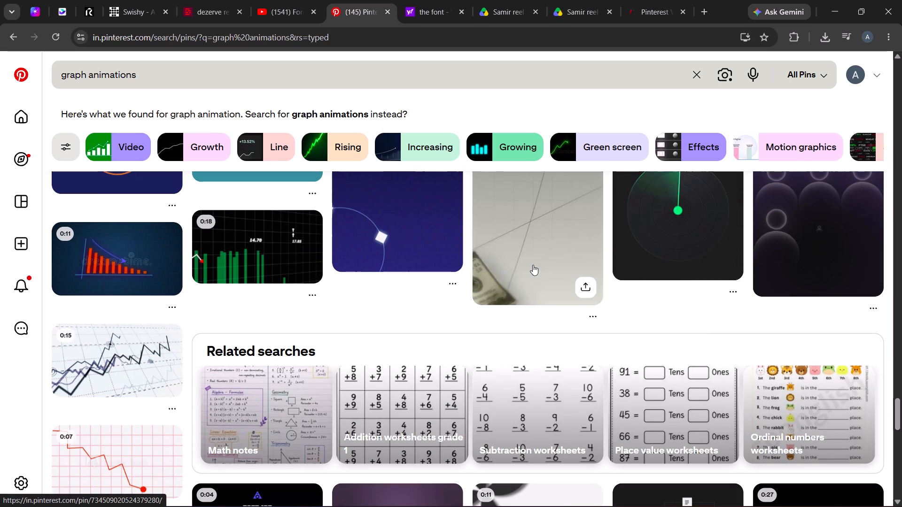
{"action": "scroll", "coordinate": [532, 264], "scroll_direction": "up", "scroll_amount": 1}
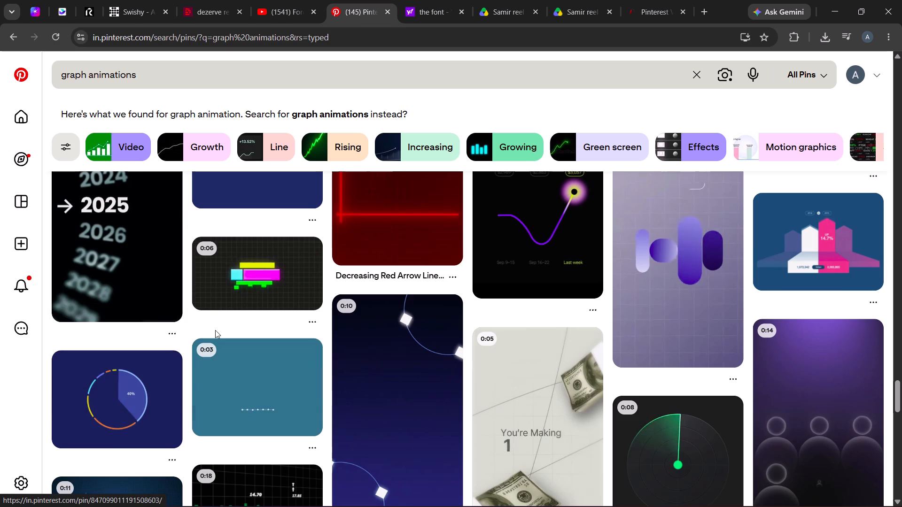
{"action": "scroll", "coordinate": [218, 305], "scroll_direction": "up", "scroll_amount": 1}
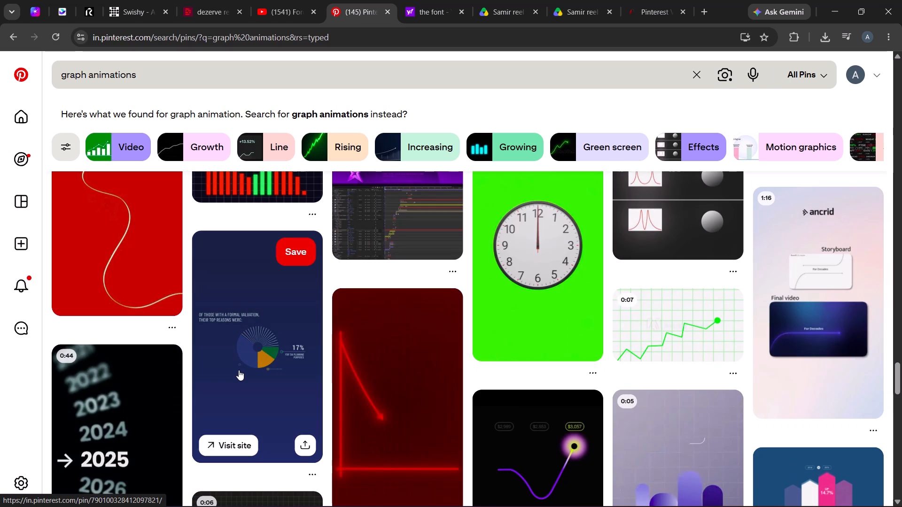
{"action": "scroll", "coordinate": [239, 370], "scroll_direction": "up", "scroll_amount": 1}
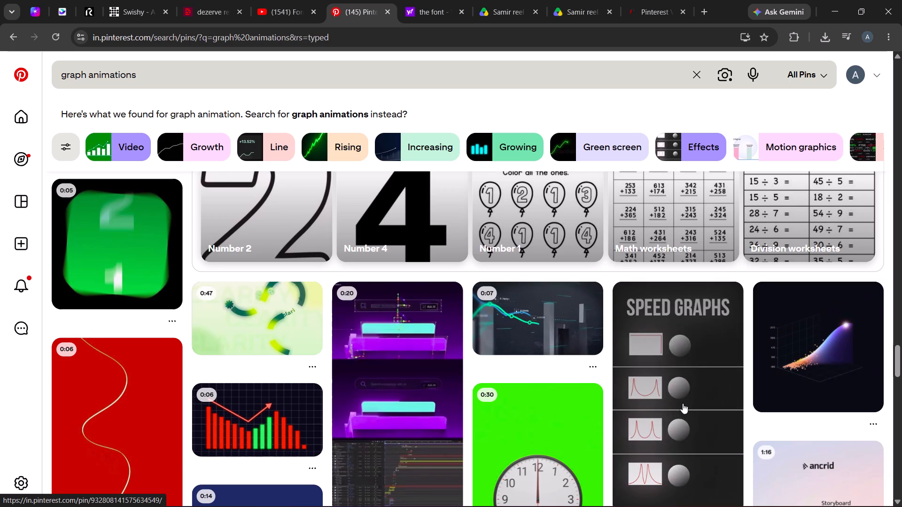
{"action": "scroll", "coordinate": [682, 404], "scroll_direction": "up", "scroll_amount": 1}
{"action": "scroll", "coordinate": [504, 342], "scroll_direction": "up", "scroll_amount": 1}
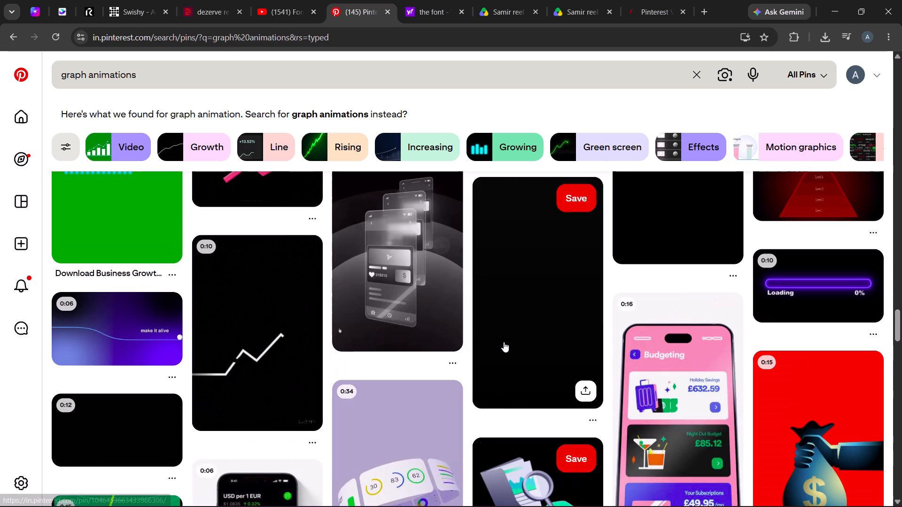
{"action": "scroll", "coordinate": [504, 342], "scroll_direction": "up", "scroll_amount": 1}
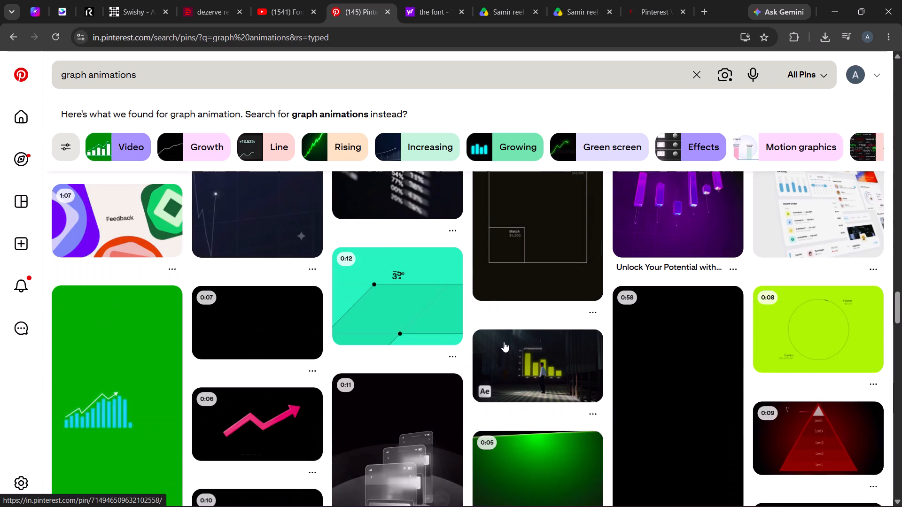
{"action": "scroll", "coordinate": [504, 342], "scroll_direction": "up", "scroll_amount": 1}
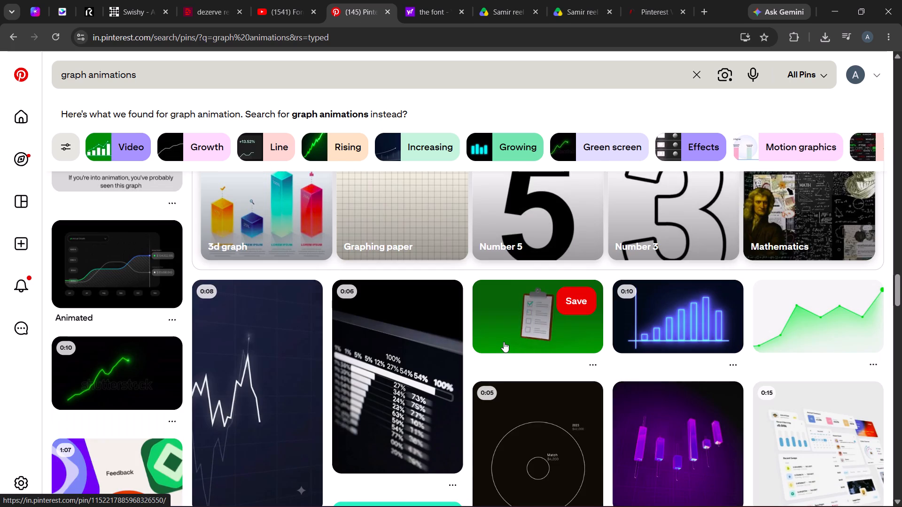
{"action": "scroll", "coordinate": [504, 342], "scroll_direction": "up", "scroll_amount": 2}
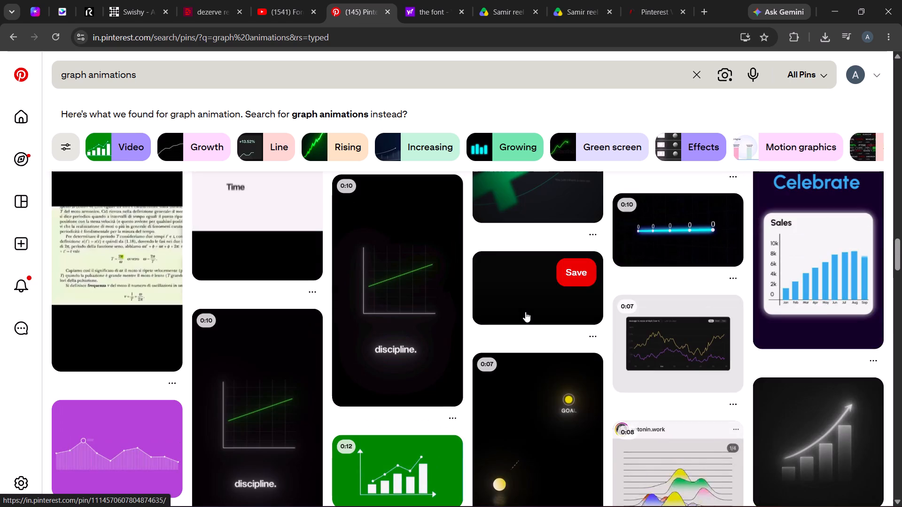
Open the black staircase pin rising from PLAN to GOAL, view its animation, and return to the search results.
{"action": "scroll", "coordinate": [525, 312], "scroll_direction": "down", "scroll_amount": 1}
{"action": "scroll", "coordinate": [525, 311], "scroll_direction": "up", "scroll_amount": 1}
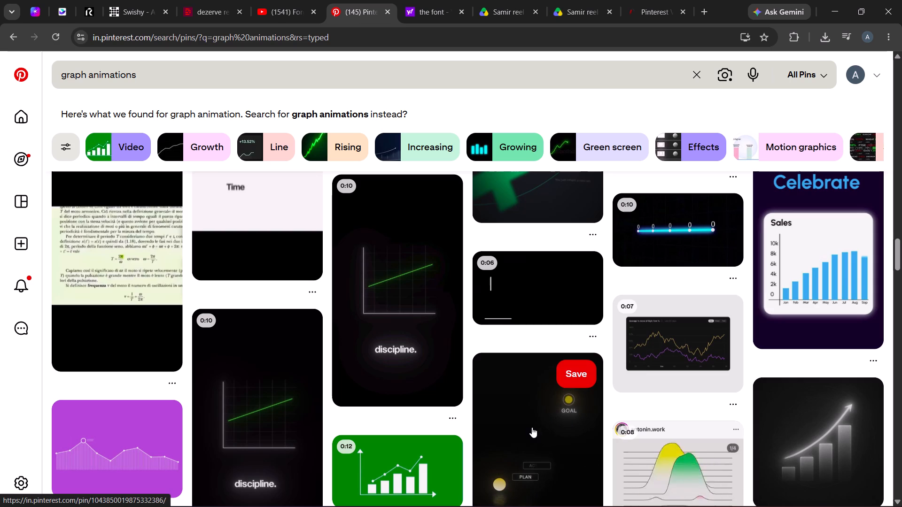
{"action": "scroll", "coordinate": [532, 427], "scroll_direction": "down", "scroll_amount": 1}
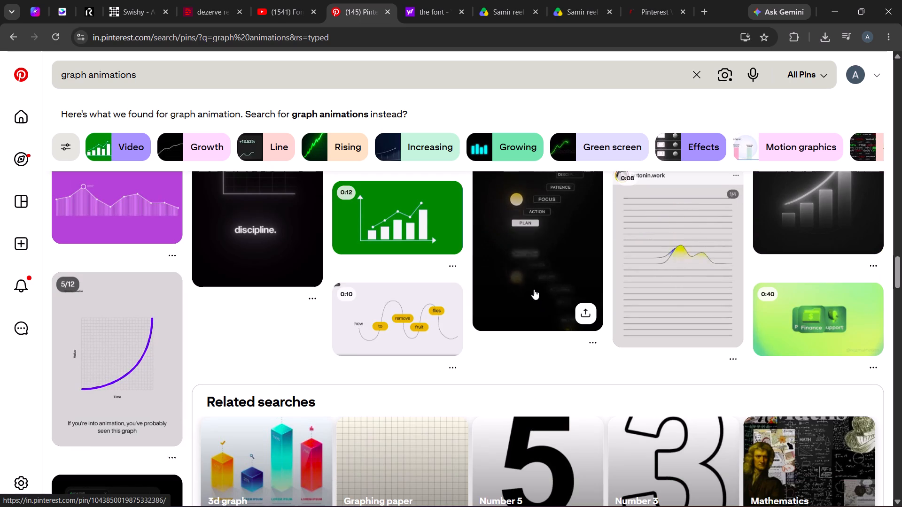
{"action": "scroll", "coordinate": [534, 289], "scroll_direction": "up", "scroll_amount": 1}
{"action": "left_click", "coordinate": [536, 430]}
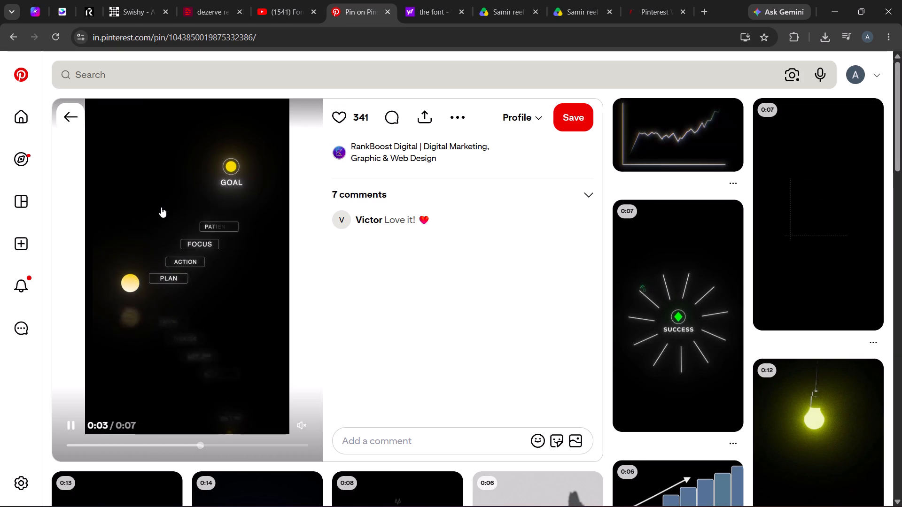
{"action": "left_click", "coordinate": [67, 117]}
Search Pinterest for "graph animations assets premium".
{"action": "scroll", "coordinate": [214, 276], "scroll_direction": "up", "scroll_amount": 3}
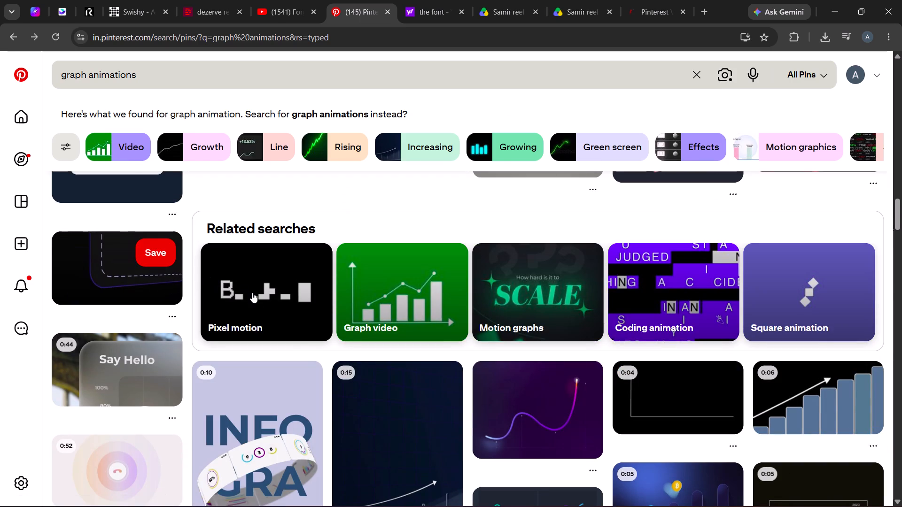
{"action": "scroll", "coordinate": [252, 292], "scroll_direction": "up", "scroll_amount": 1}
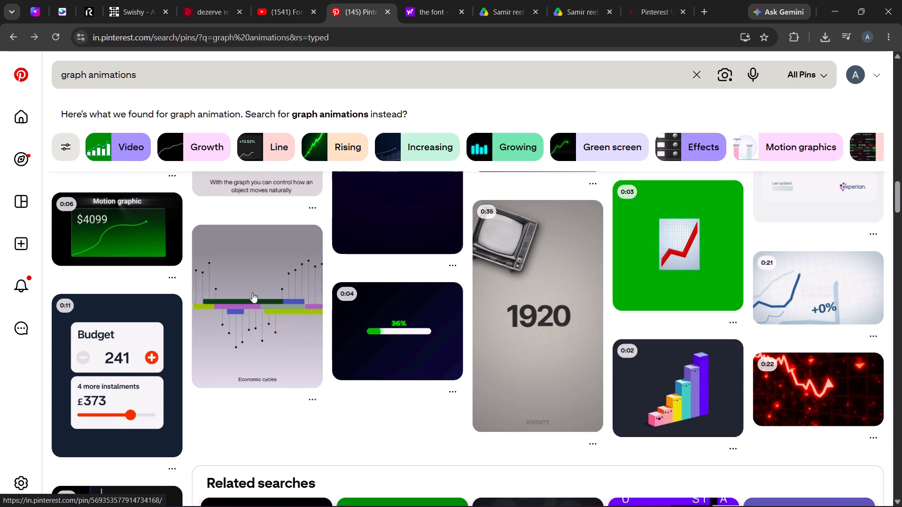
{"action": "scroll", "coordinate": [252, 292], "scroll_direction": "up", "scroll_amount": 3}
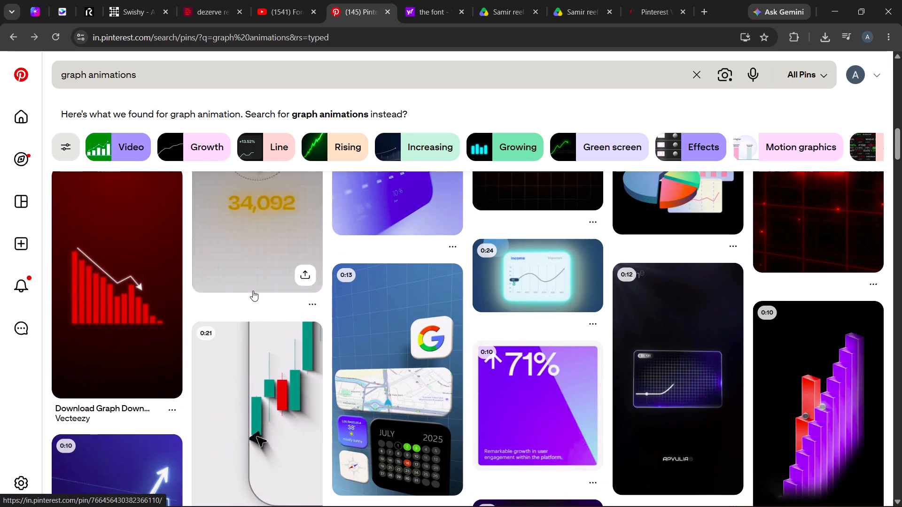
{"action": "left_click", "coordinate": [140, 66]}
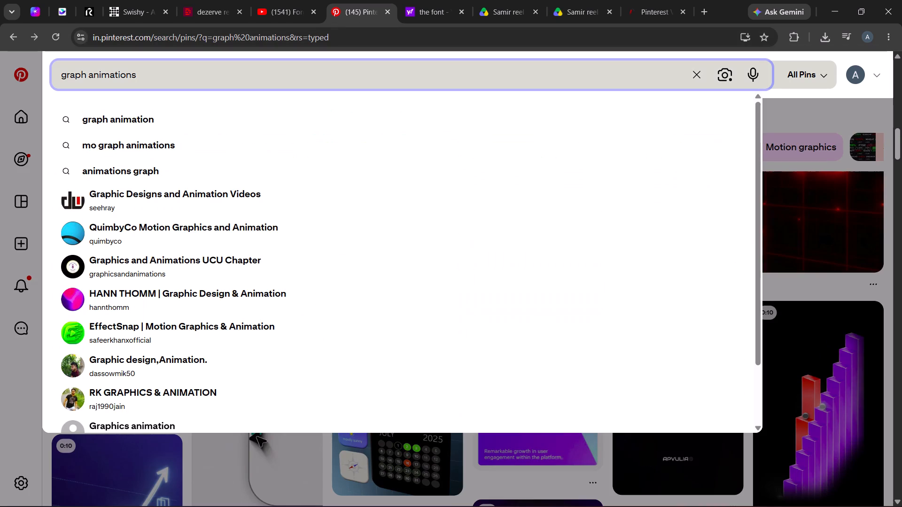
{"action": "key", "text": "space"}
{"action": "type", "text": "assets premiun"}
{"action": "key", "text": "BackSpace"}
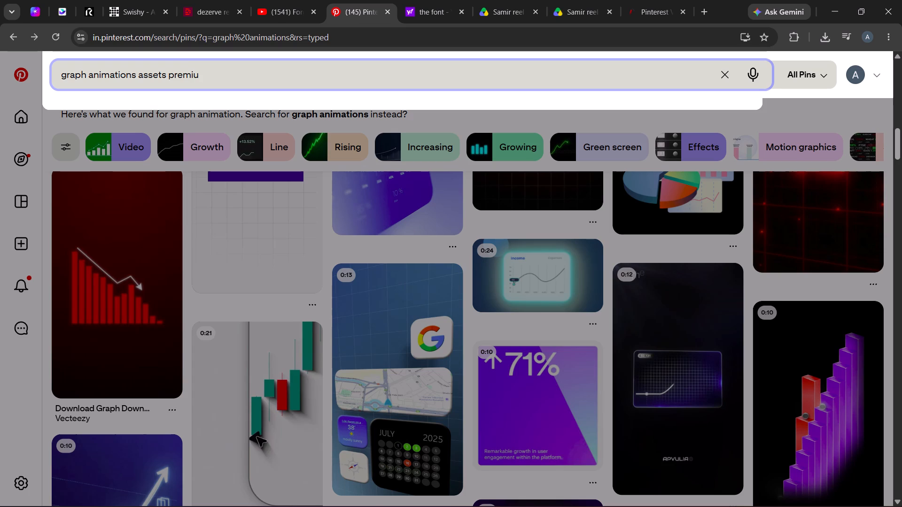
{"action": "key", "text": "m"}
{"action": "key", "text": "Return"}
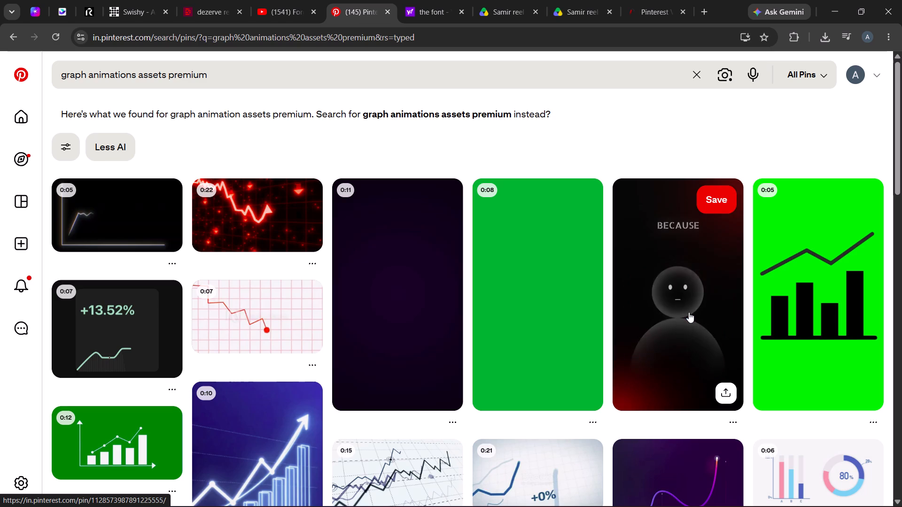
Examine the "graph animations assets premium" pins for premium chart and graph styles suited to the reel.
{"action": "scroll", "coordinate": [689, 312], "scroll_direction": "down", "scroll_amount": 2}
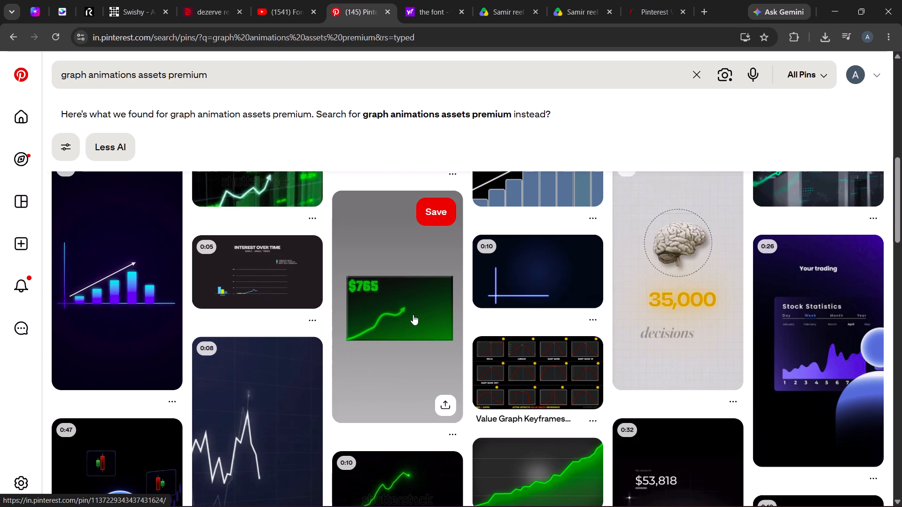
{"action": "scroll", "coordinate": [413, 315], "scroll_direction": "up", "scroll_amount": 1}
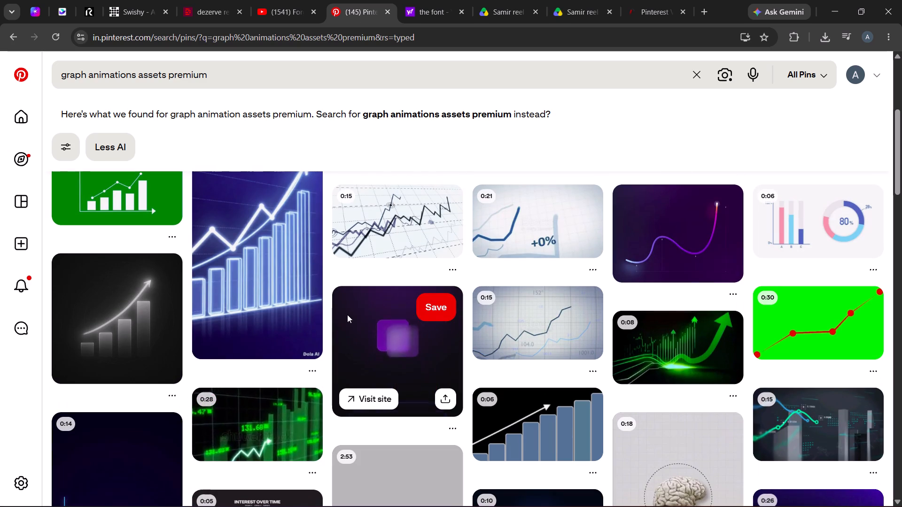
{"action": "scroll", "coordinate": [255, 292], "scroll_direction": "down", "scroll_amount": 2}
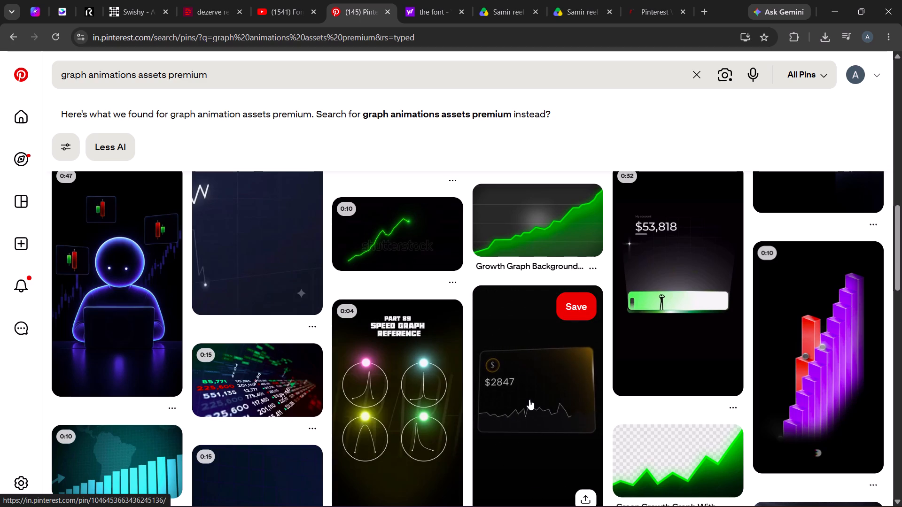
{"action": "scroll", "coordinate": [529, 399], "scroll_direction": "down", "scroll_amount": 1}
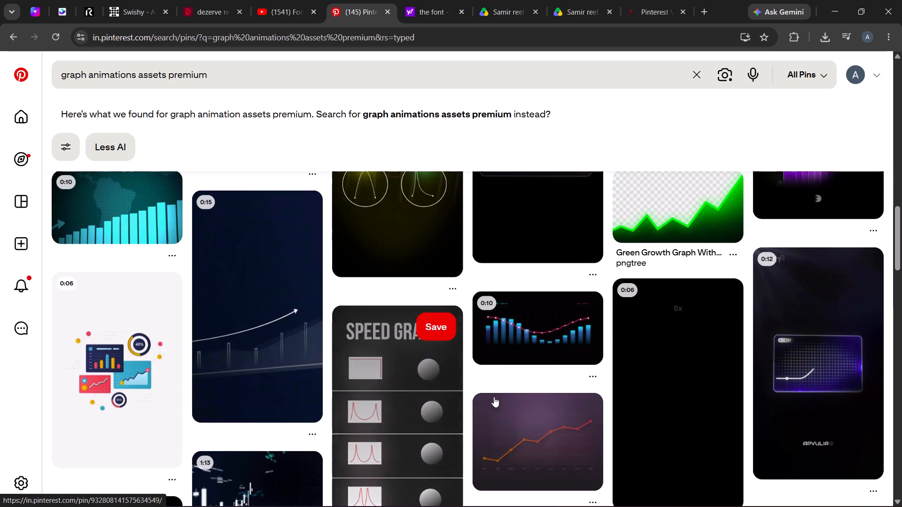
{"action": "scroll", "coordinate": [541, 441], "scroll_direction": "down", "scroll_amount": 1}
{"action": "scroll", "coordinate": [422, 398], "scroll_direction": "down", "scroll_amount": 2}
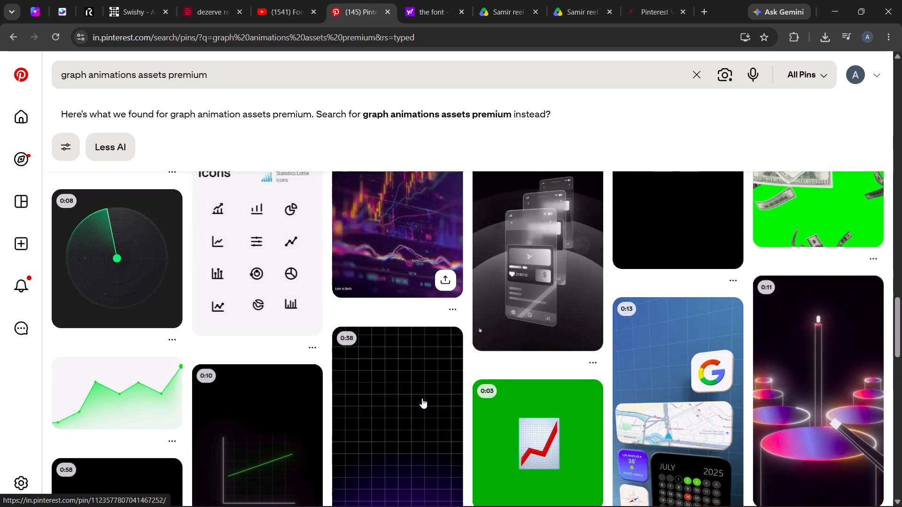
{"action": "scroll", "coordinate": [422, 398], "scroll_direction": "up", "scroll_amount": 2}
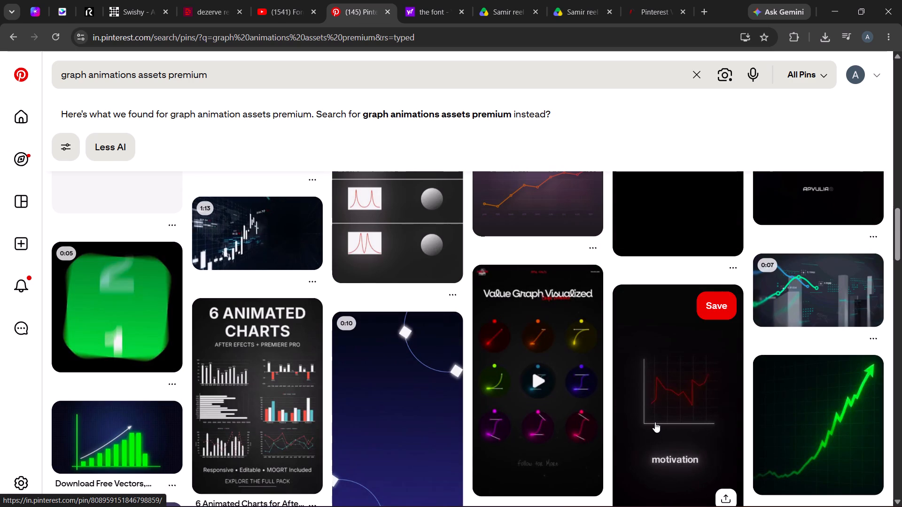
{"action": "scroll", "coordinate": [655, 422], "scroll_direction": "down", "scroll_amount": 1}
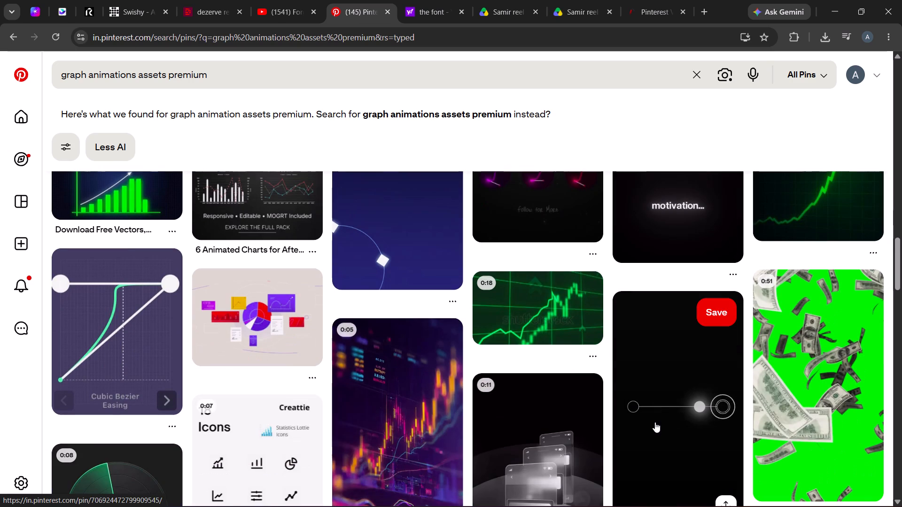
{"action": "scroll", "coordinate": [655, 422], "scroll_direction": "down", "scroll_amount": 2}
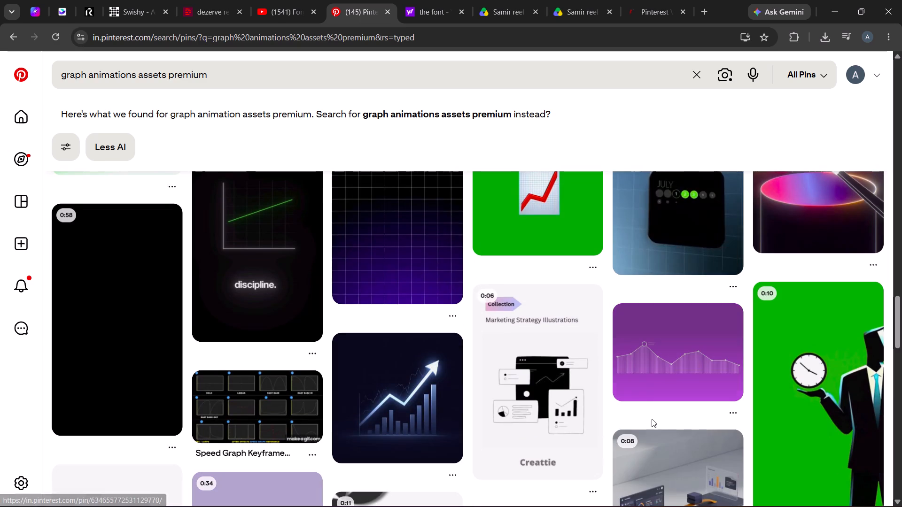
{"action": "scroll", "coordinate": [648, 407], "scroll_direction": "down", "scroll_amount": 1}
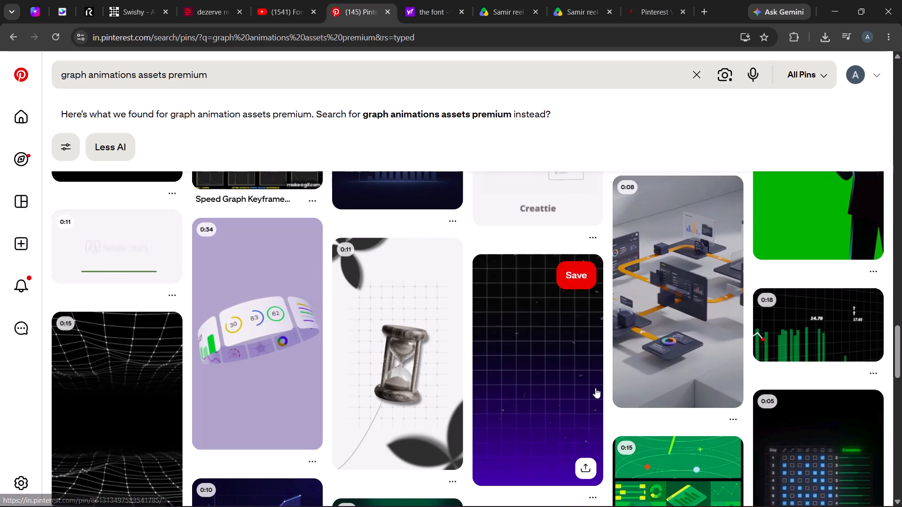
{"action": "scroll", "coordinate": [595, 388], "scroll_direction": "down", "scroll_amount": 2}
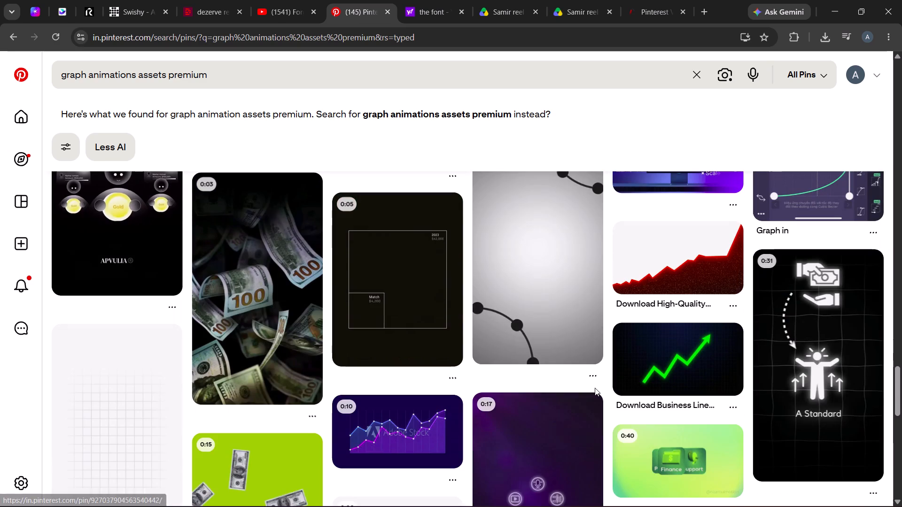
{"action": "scroll", "coordinate": [555, 375], "scroll_direction": "down", "scroll_amount": 2}
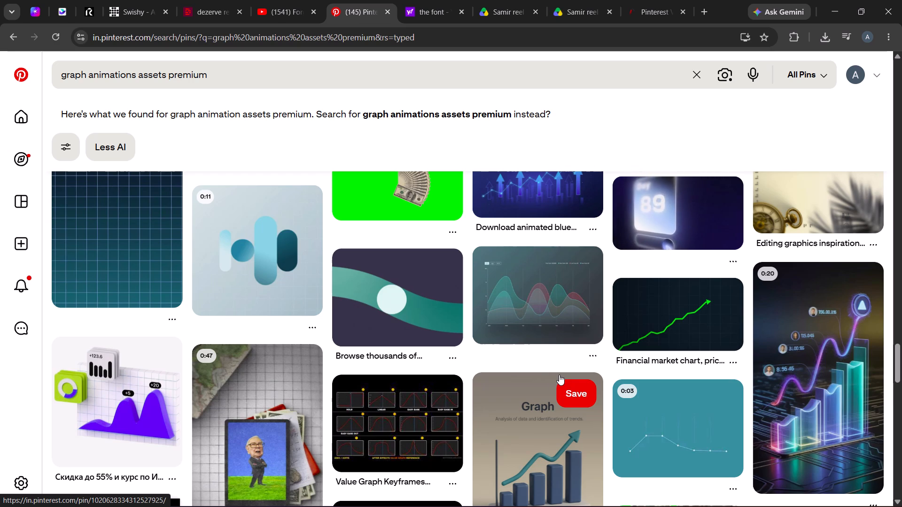
{"action": "scroll", "coordinate": [559, 375], "scroll_direction": "down", "scroll_amount": 1}
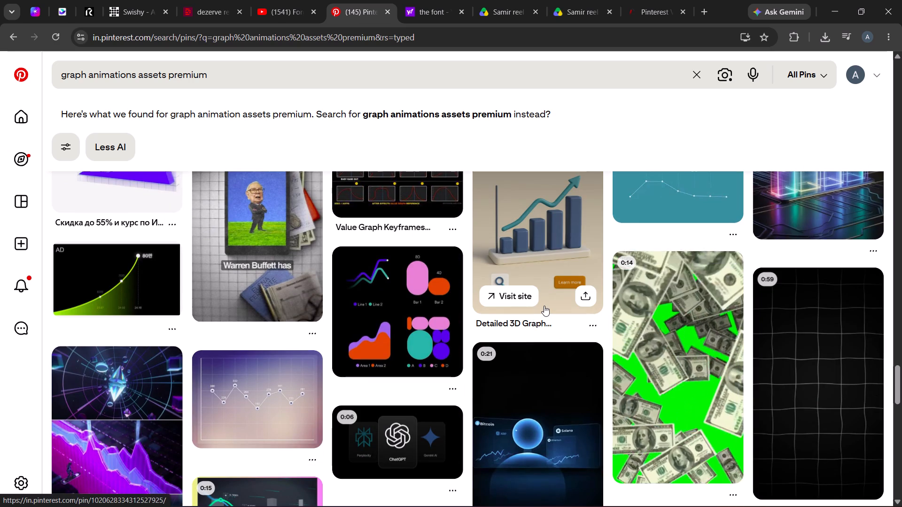
{"action": "scroll", "coordinate": [544, 306], "scroll_direction": "up", "scroll_amount": 1}
{"action": "scroll", "coordinate": [544, 306], "scroll_direction": "down", "scroll_amount": 1}
{"action": "scroll", "coordinate": [544, 306], "scroll_direction": "up", "scroll_amount": 1}
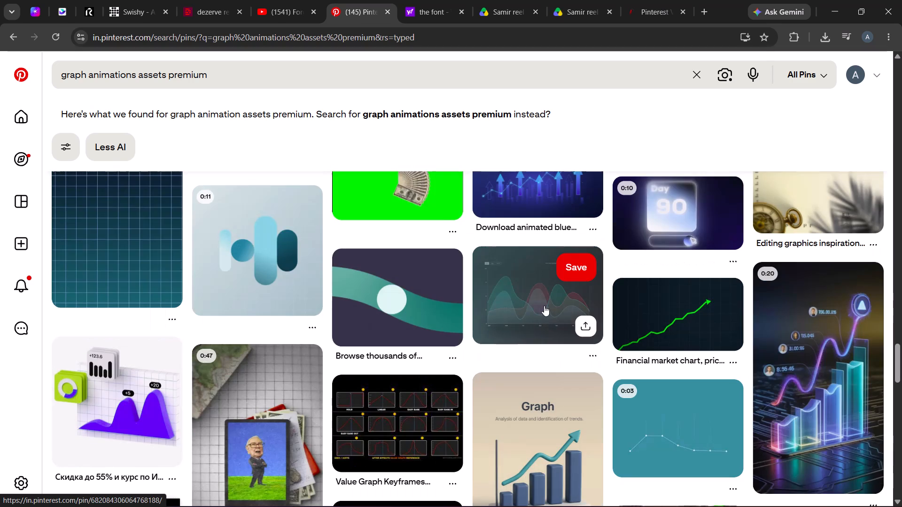
{"action": "scroll", "coordinate": [544, 306], "scroll_direction": "down", "scroll_amount": 1}
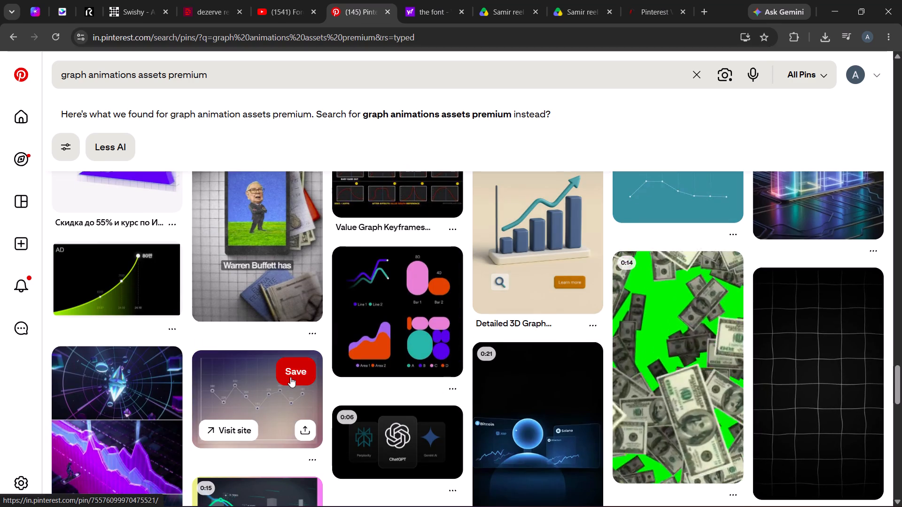
{"action": "scroll", "coordinate": [290, 377], "scroll_direction": "down", "scroll_amount": 1}
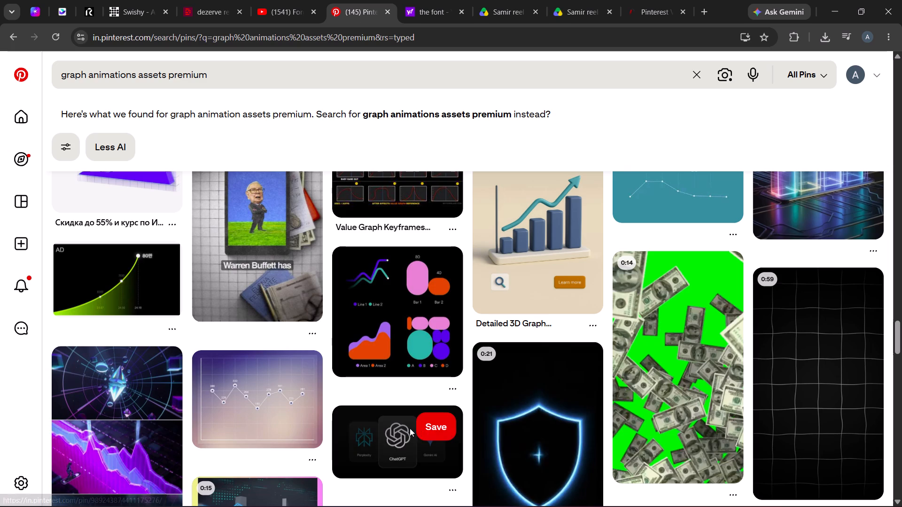
{"action": "scroll", "coordinate": [410, 428], "scroll_direction": "down", "scroll_amount": 2}
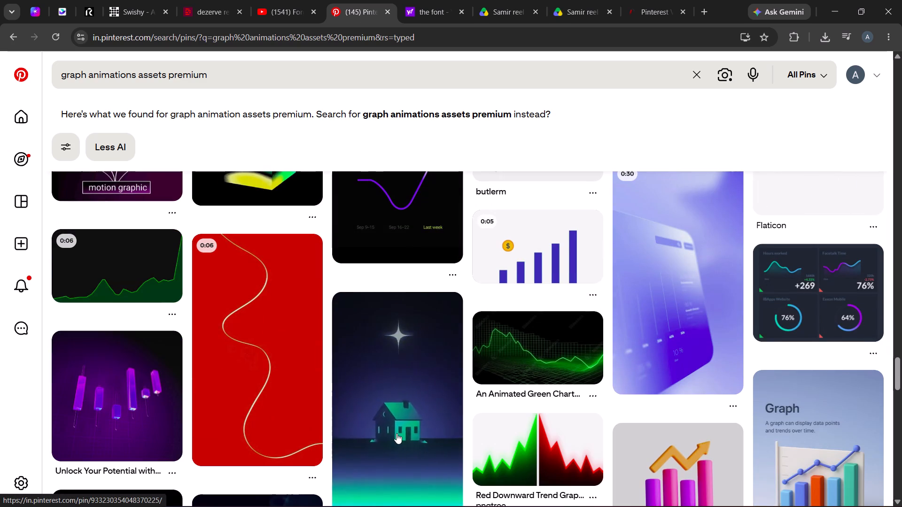
{"action": "scroll", "coordinate": [397, 433], "scroll_direction": "up", "scroll_amount": 1}
{"action": "left_click", "coordinate": [393, 444]}
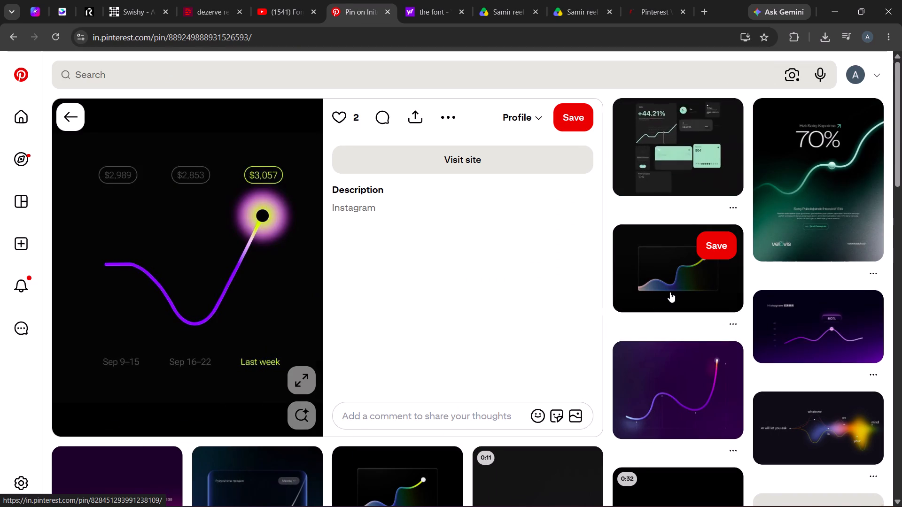
Open the related "Graphic design" pin with the glowing blue 78% sales graph card.
{"action": "scroll", "coordinate": [671, 292], "scroll_direction": "down", "scroll_amount": 1}
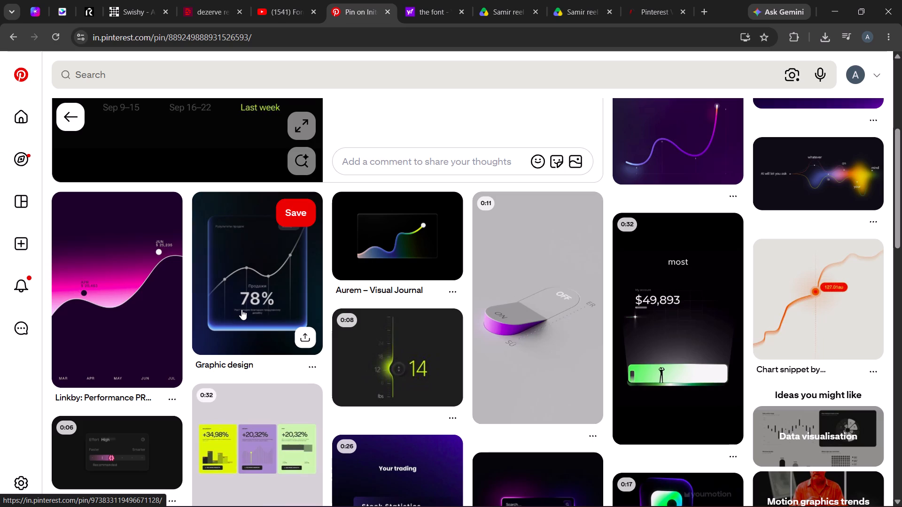
{"action": "left_click", "coordinate": [241, 309]}
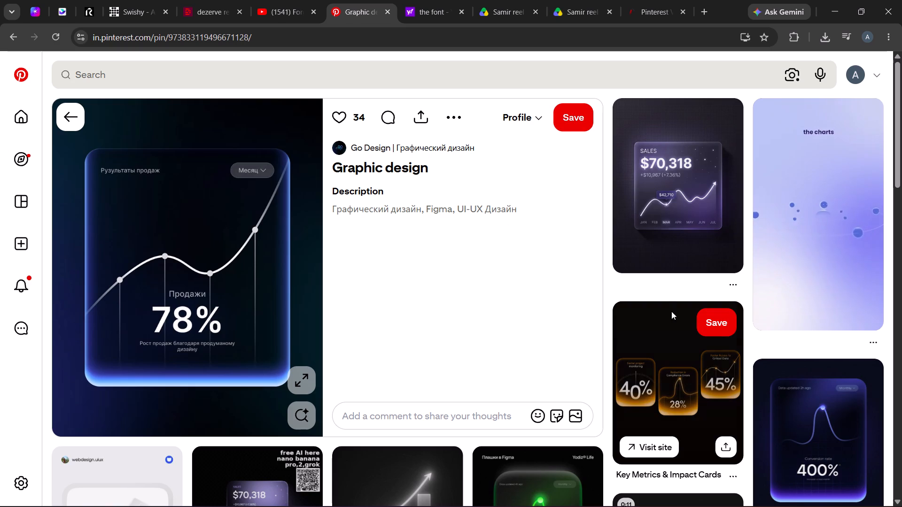
Open the related "Key Metrics & Impact Cards" pin with the orange 40%, 28% and 45% cards and download its image.
{"action": "left_click", "coordinate": [672, 352]}
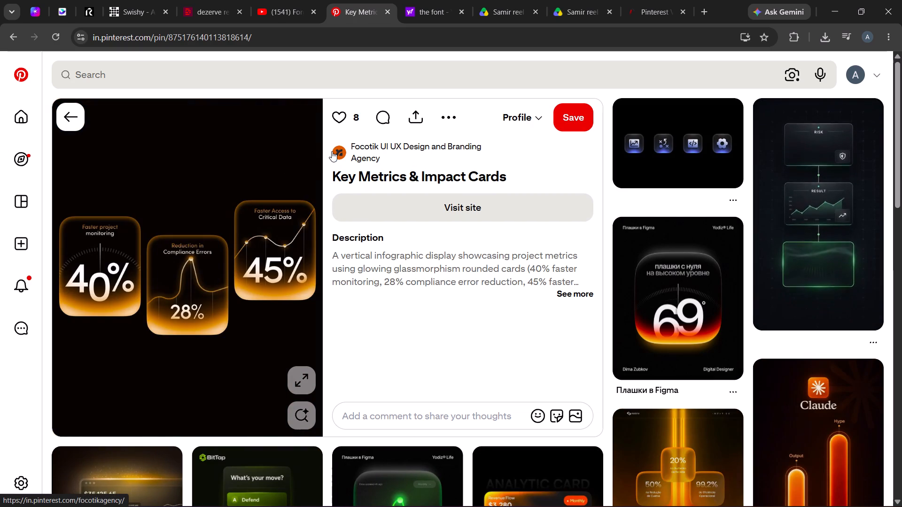
{"action": "left_click", "coordinate": [445, 119]}
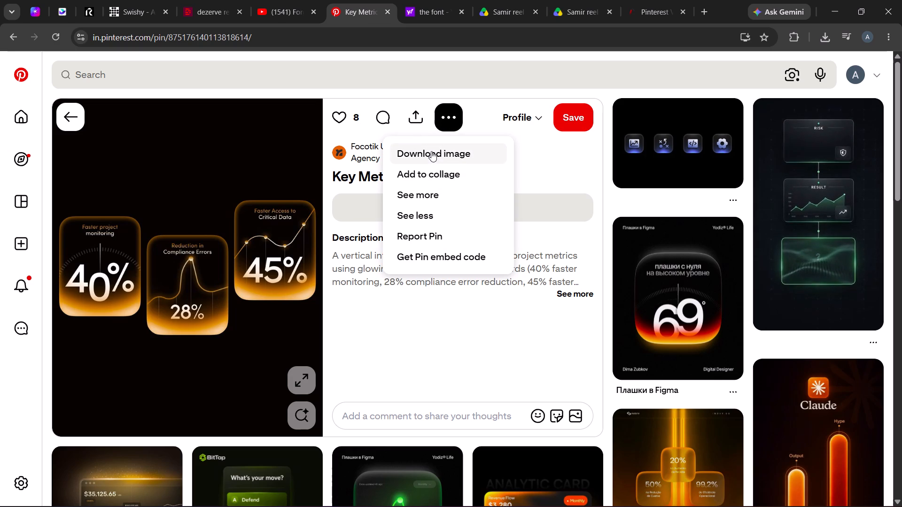
{"action": "left_click", "coordinate": [431, 151]}
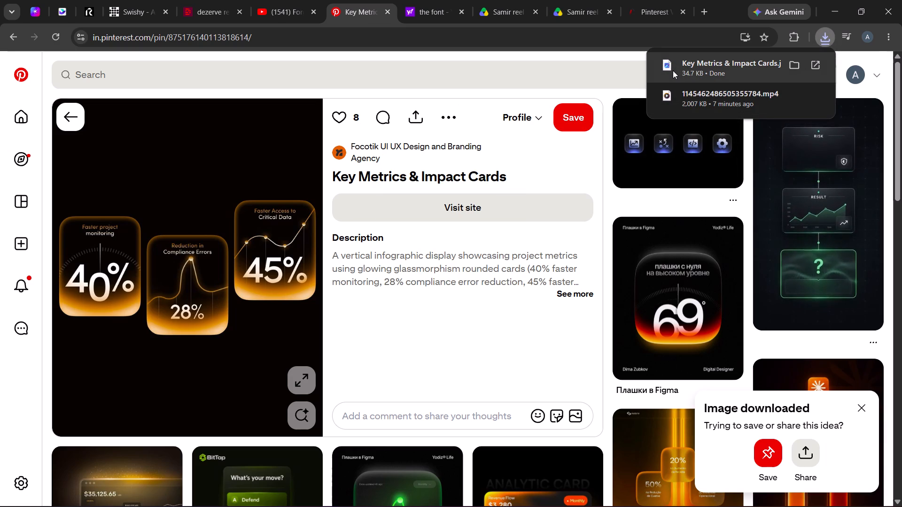
Bring the downloaded Key Metrics & Impact Cards image from Chrome's recent downloads over to Premiere.
{"action": "left_click", "coordinate": [667, 65]}
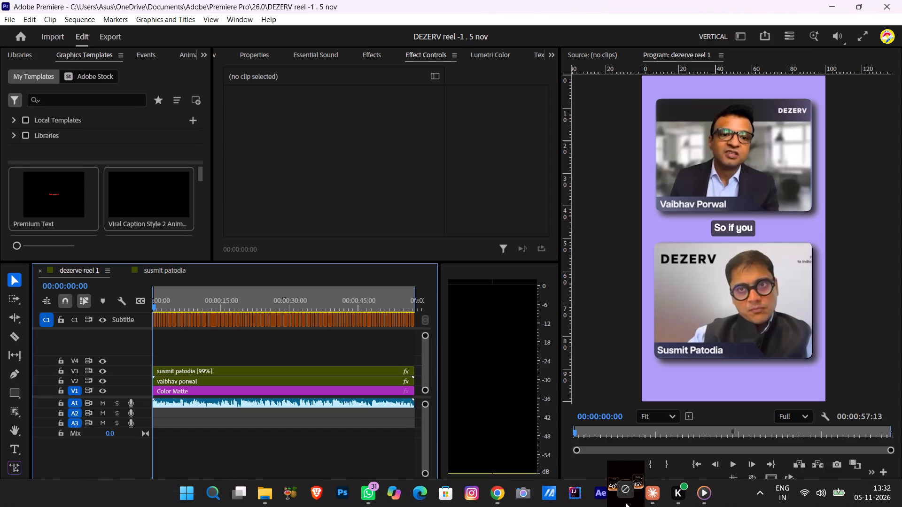
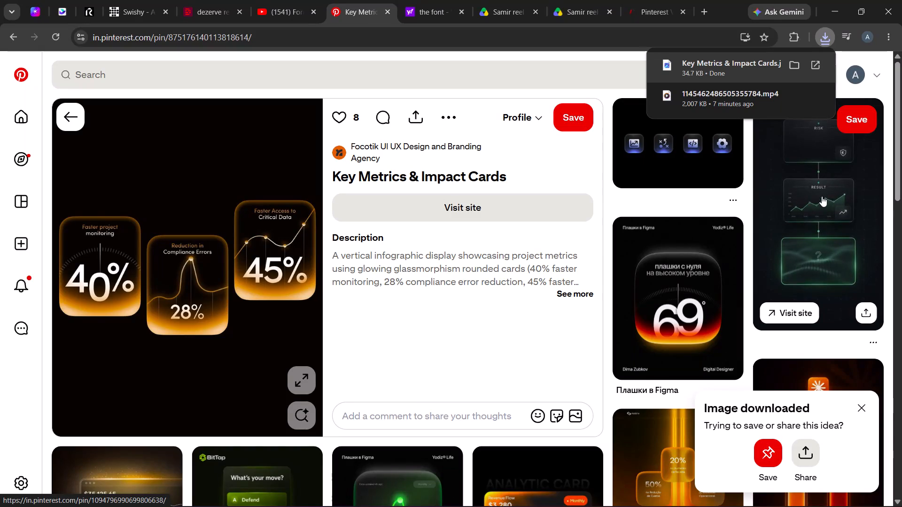
Open the related "AI generated Motion Graphics" pin with the green Risk and Result cards and copy its link.
{"action": "left_click", "coordinate": [643, 207]}
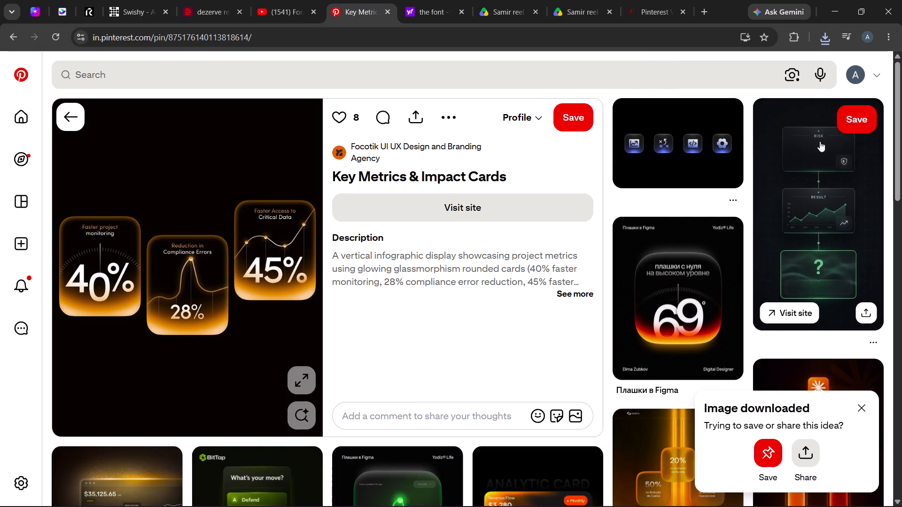
{"action": "left_click", "coordinate": [794, 128]}
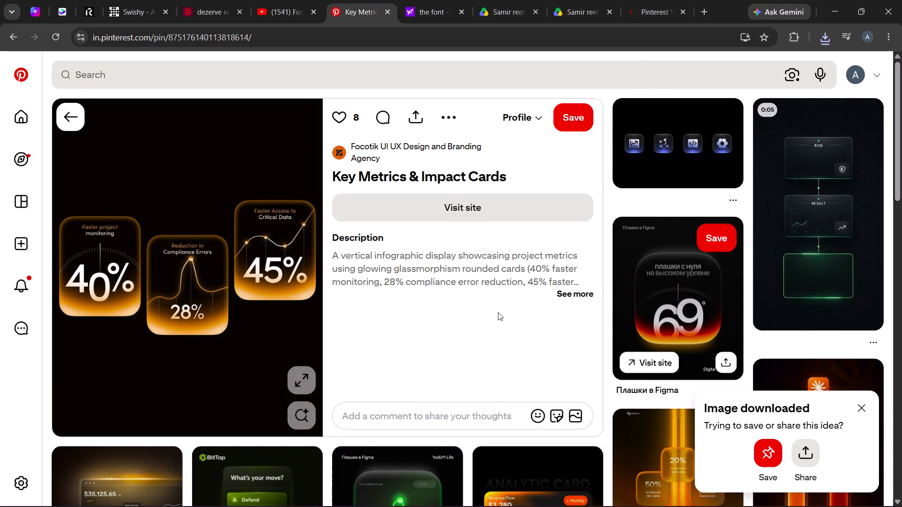
{"action": "left_click", "coordinate": [808, 252]}
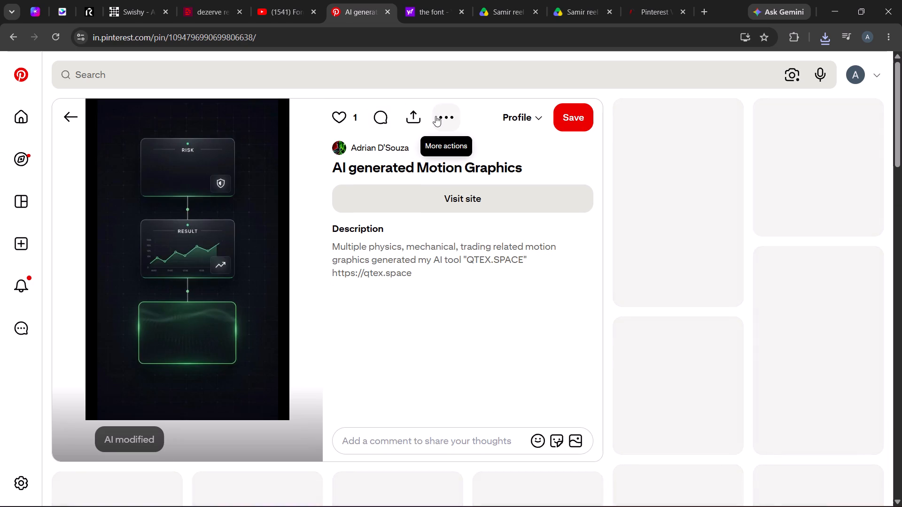
{"action": "left_click", "coordinate": [415, 115]}
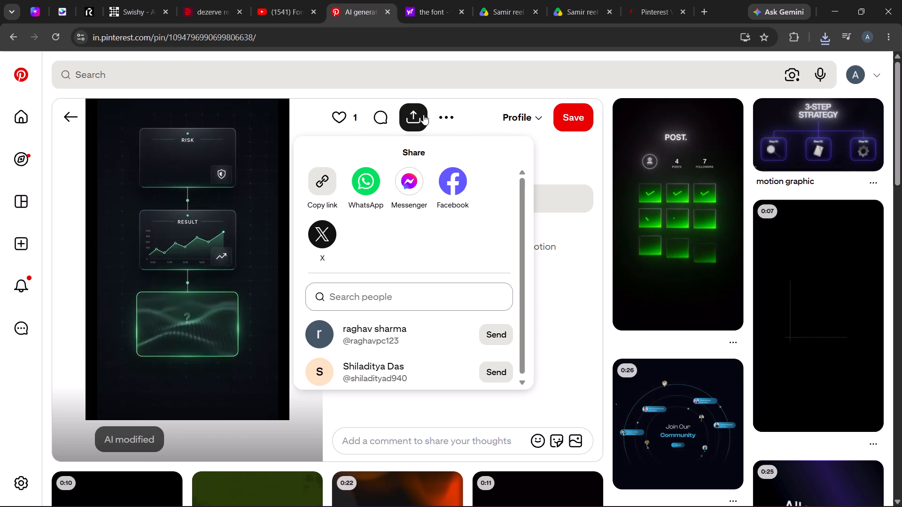
{"action": "left_click", "coordinate": [443, 115]}
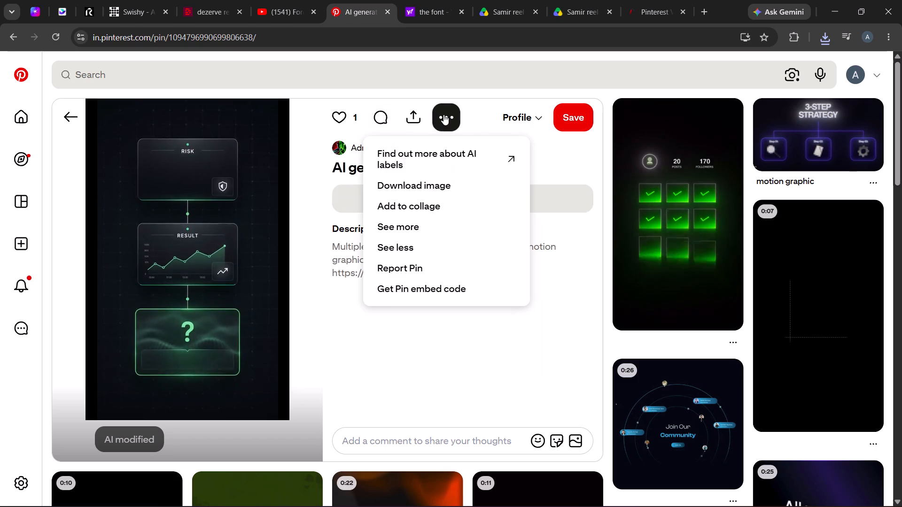
{"action": "left_click", "coordinate": [418, 116]}
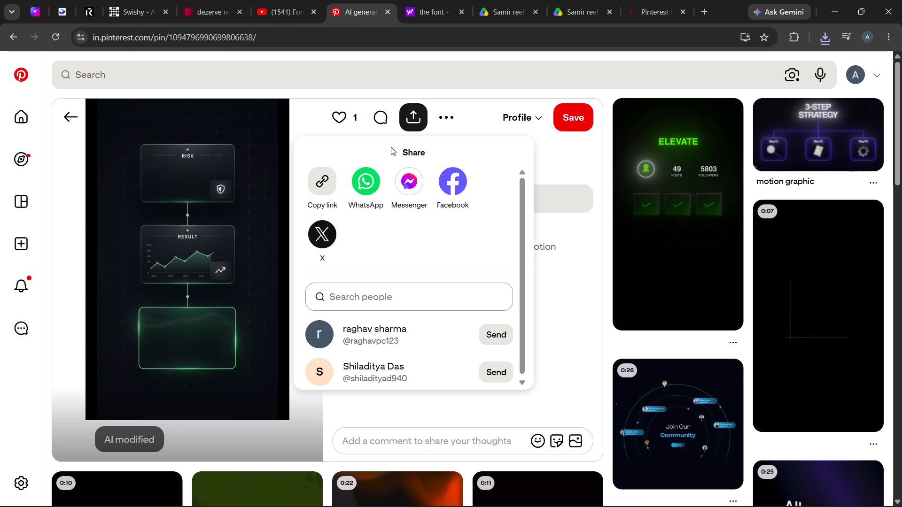
{"action": "left_click", "coordinate": [316, 179]}
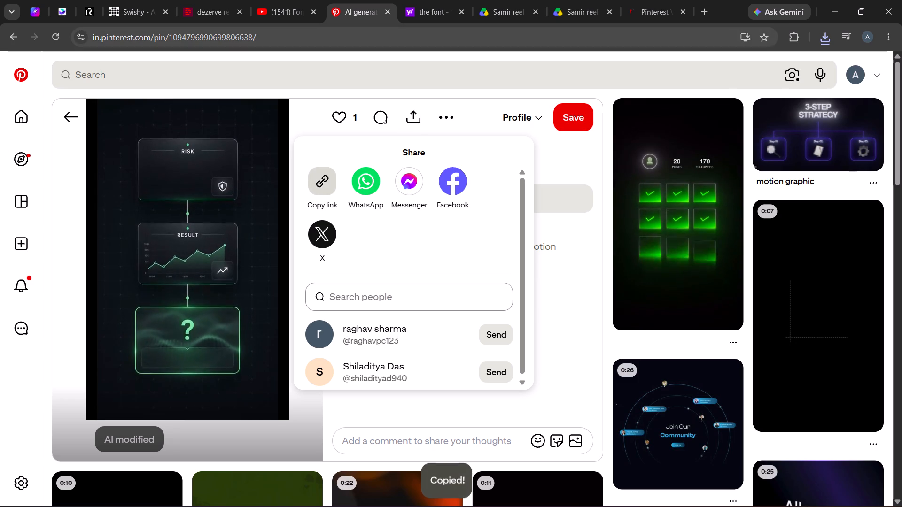
Download the copied pin's video as an MP4 through the PinterestVideo downloader page.
{"action": "left_click", "coordinate": [642, 15]}
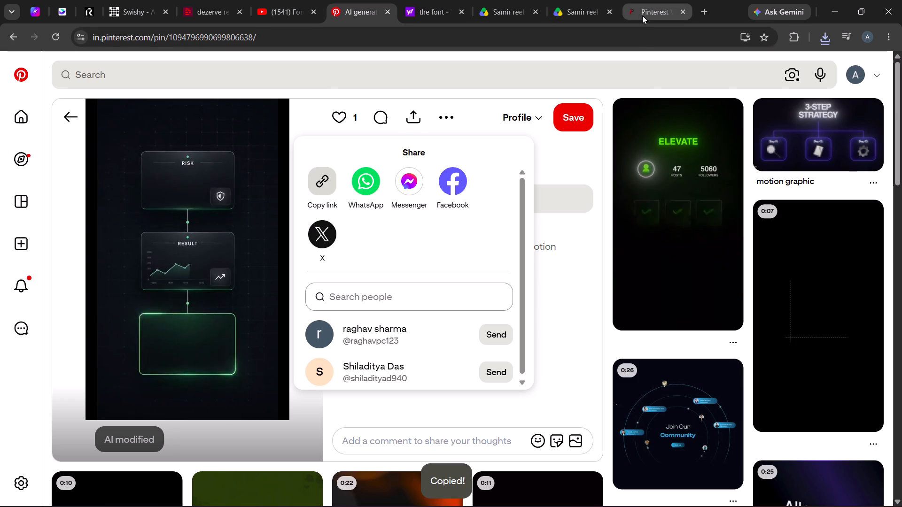
{"action": "scroll", "coordinate": [453, 296], "scroll_direction": "down", "scroll_amount": 2}
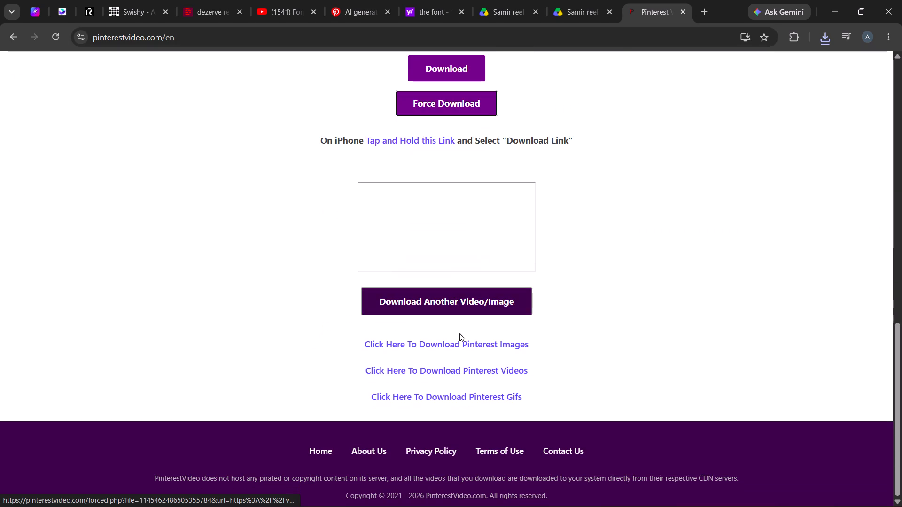
{"action": "left_click", "coordinate": [462, 307]}
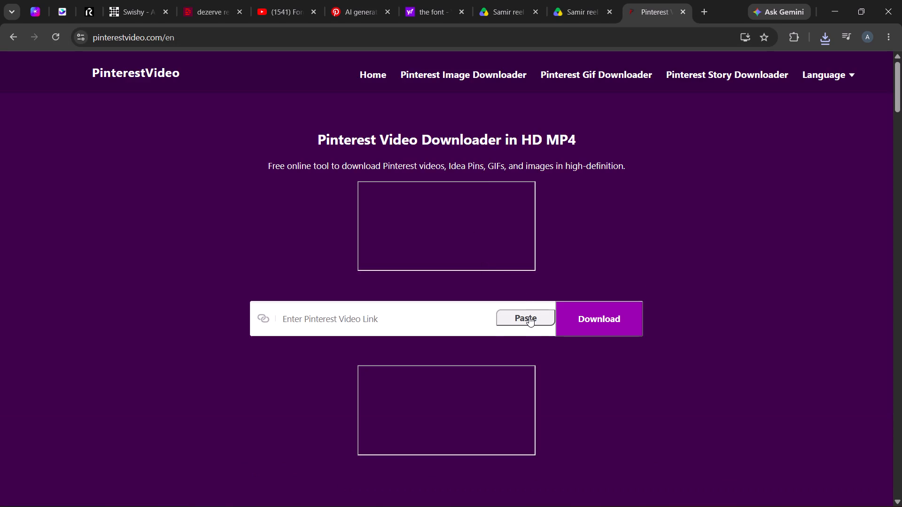
{"action": "left_click", "coordinate": [529, 318]}
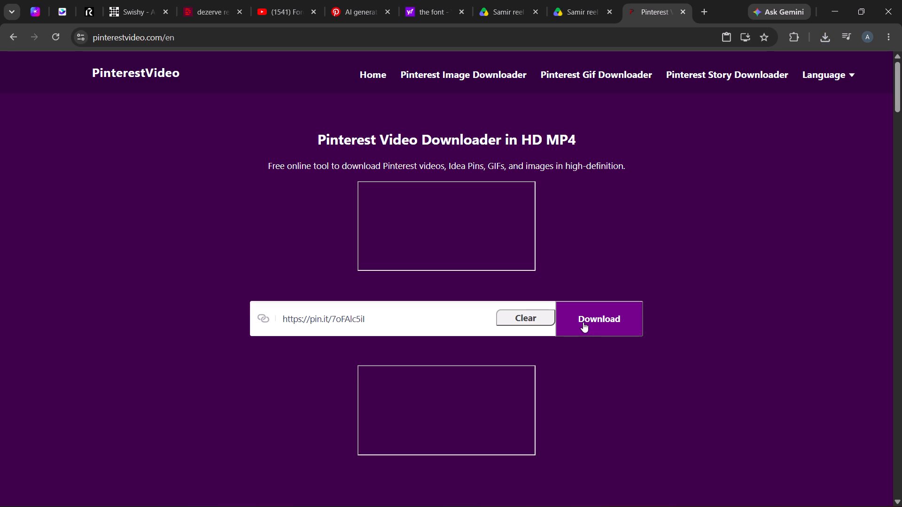
{"action": "left_click", "coordinate": [583, 322]}
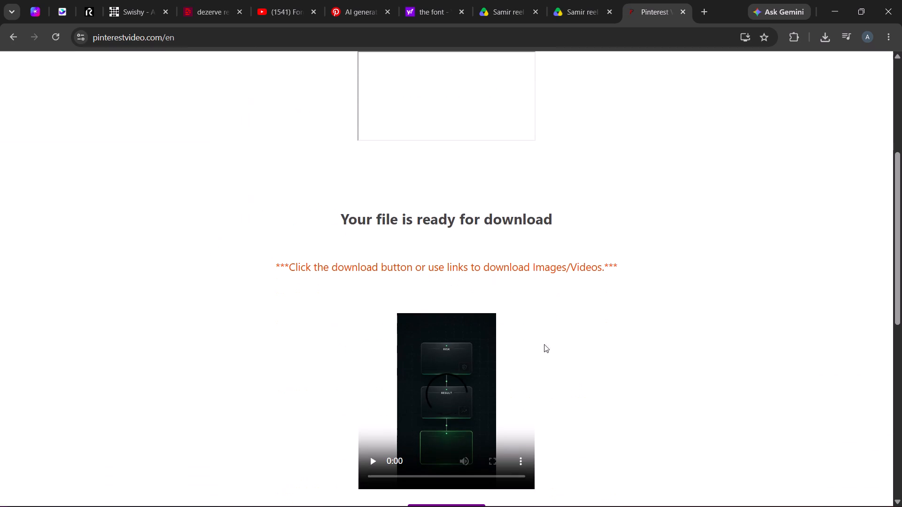
{"action": "scroll", "coordinate": [543, 357], "scroll_direction": "down", "scroll_amount": 1}
{"action": "left_click", "coordinate": [463, 304]}
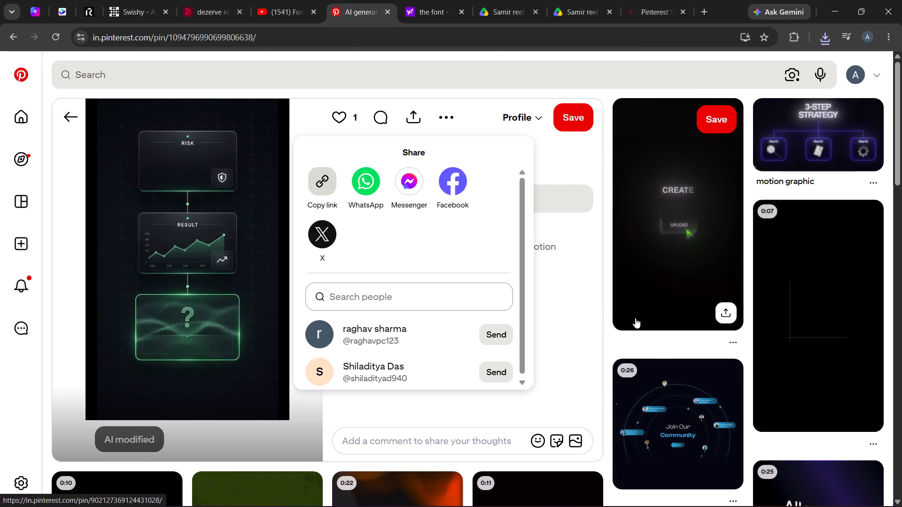
{"action": "scroll", "coordinate": [635, 318], "scroll_direction": "down", "scroll_amount": 1}
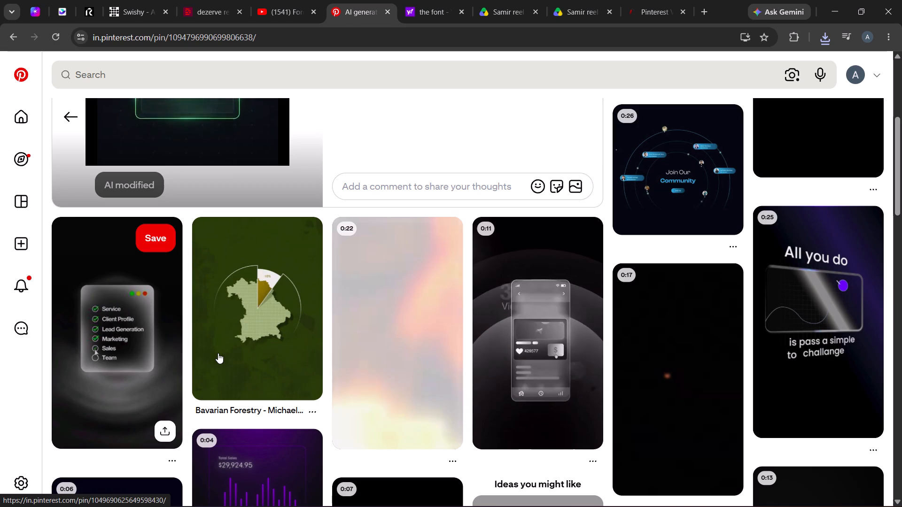
{"action": "scroll", "coordinate": [220, 353], "scroll_direction": "down", "scroll_amount": 1}
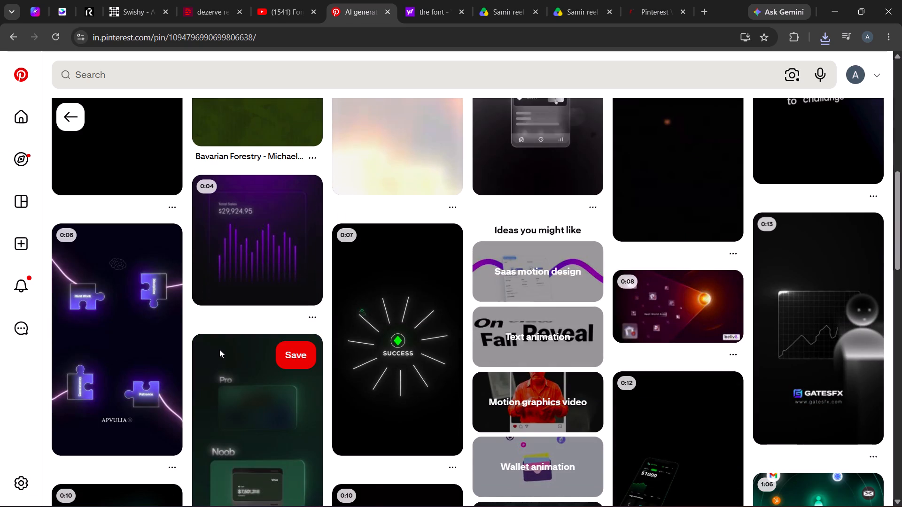
{"action": "scroll", "coordinate": [219, 349], "scroll_direction": "up", "scroll_amount": 1}
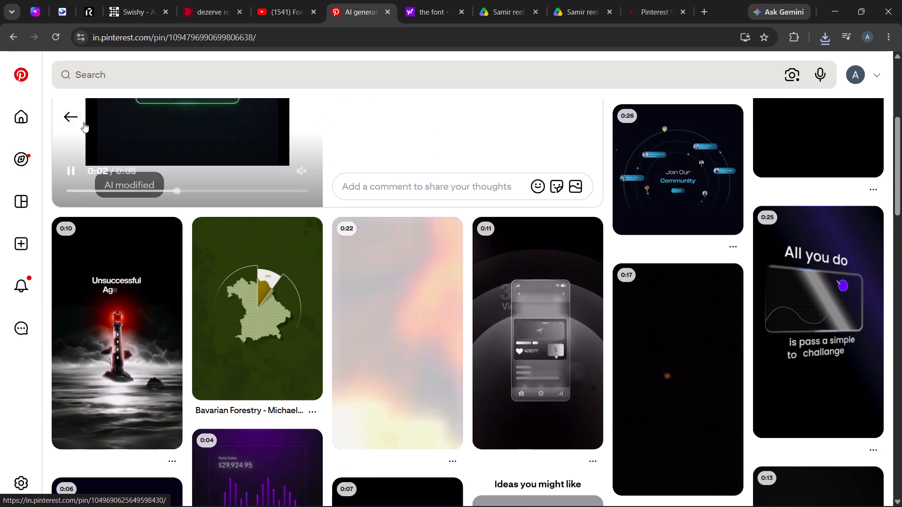
{"action": "left_click", "coordinate": [72, 119]}
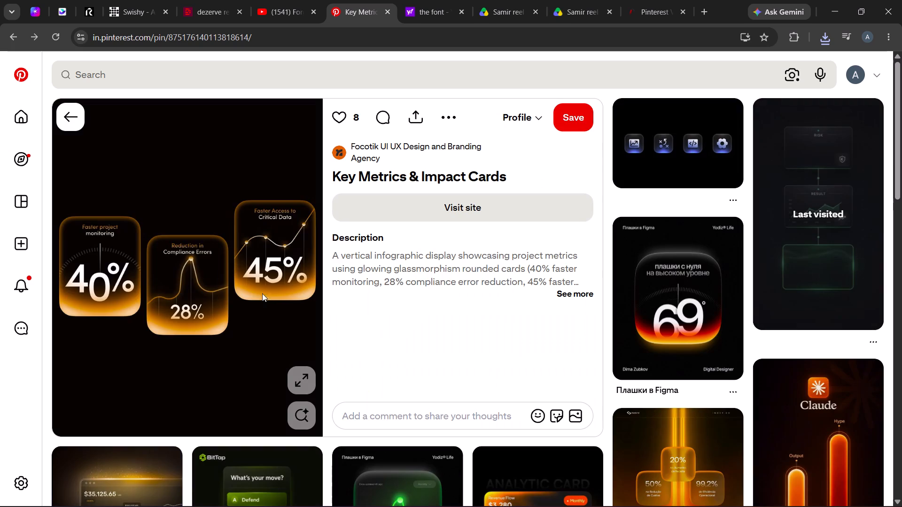
Look through the pins related to "Key Metrics & Impact Cards" and open the black one with the glowing orange circle and beam.
{"action": "scroll", "coordinate": [444, 354], "scroll_direction": "down", "scroll_amount": 1}
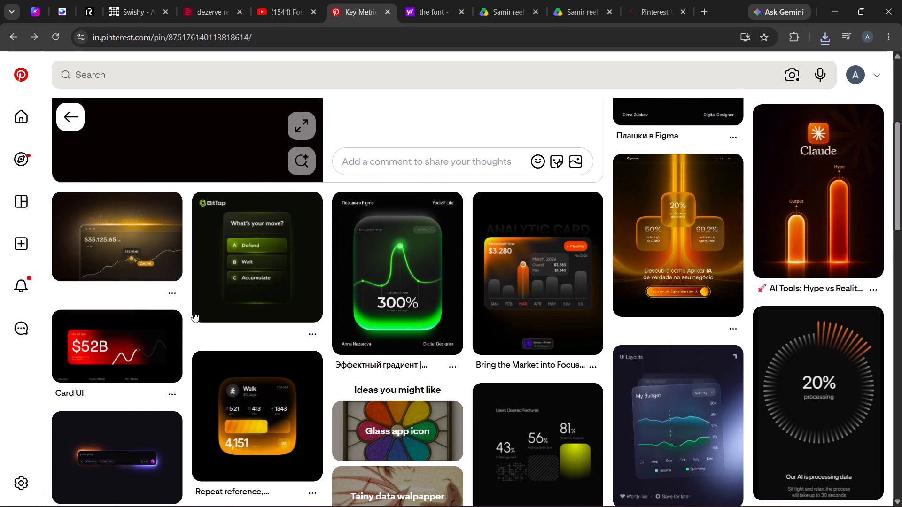
{"action": "scroll", "coordinate": [125, 333], "scroll_direction": "down", "scroll_amount": 1}
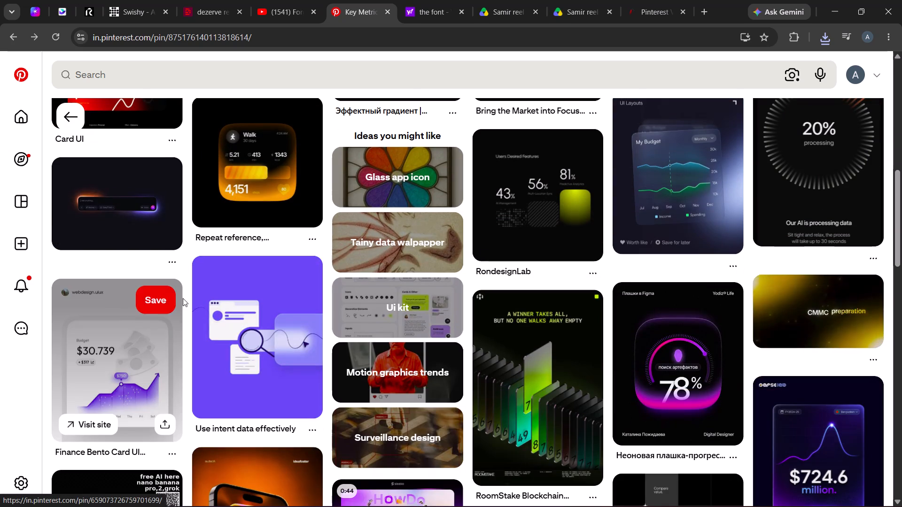
{"action": "scroll", "coordinate": [207, 297], "scroll_direction": "up", "scroll_amount": 1}
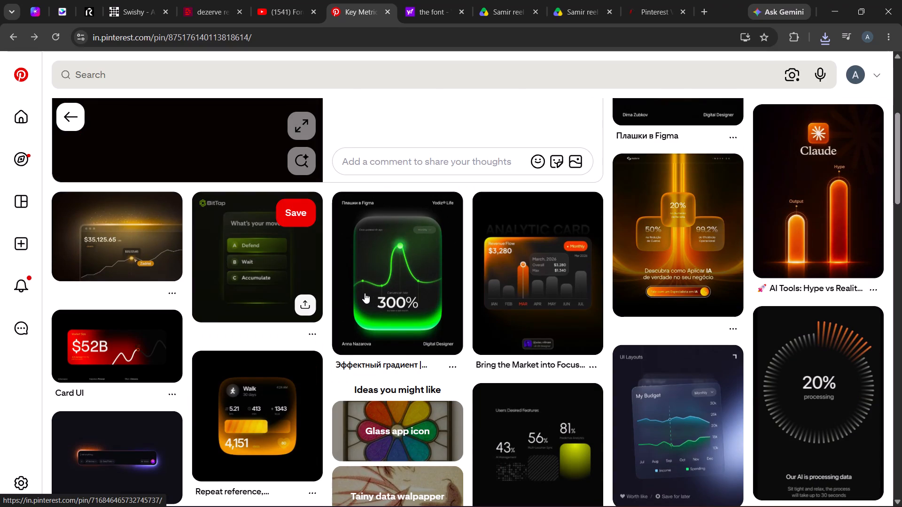
{"action": "scroll", "coordinate": [364, 293], "scroll_direction": "down", "scroll_amount": 1}
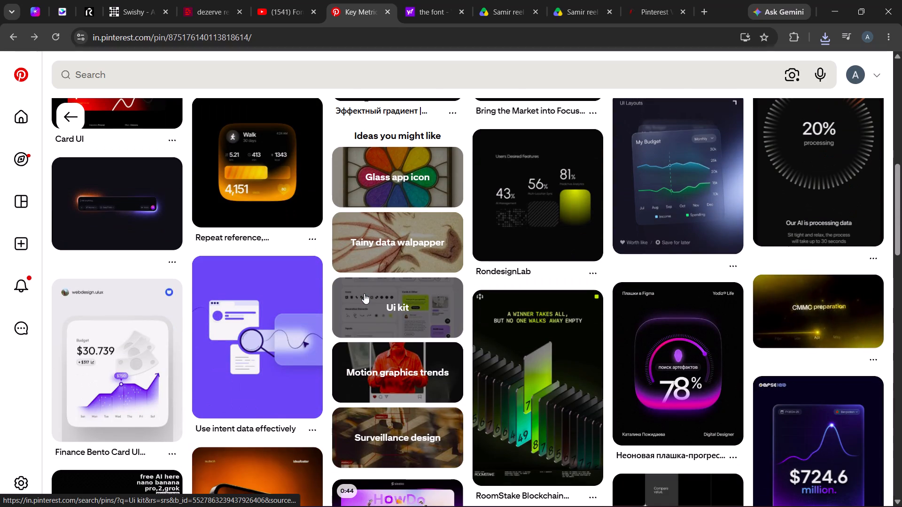
{"action": "scroll", "coordinate": [560, 335], "scroll_direction": "up", "scroll_amount": 1}
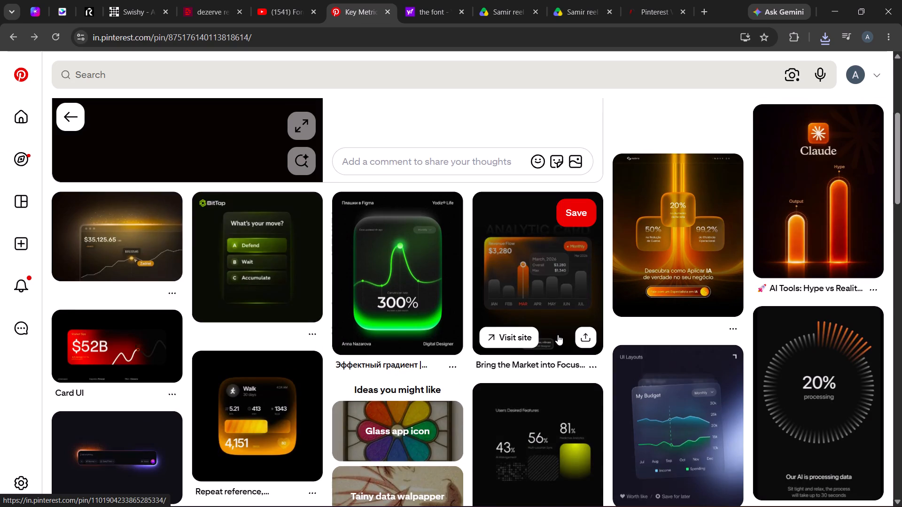
{"action": "scroll", "coordinate": [558, 335], "scroll_direction": "up", "scroll_amount": 1}
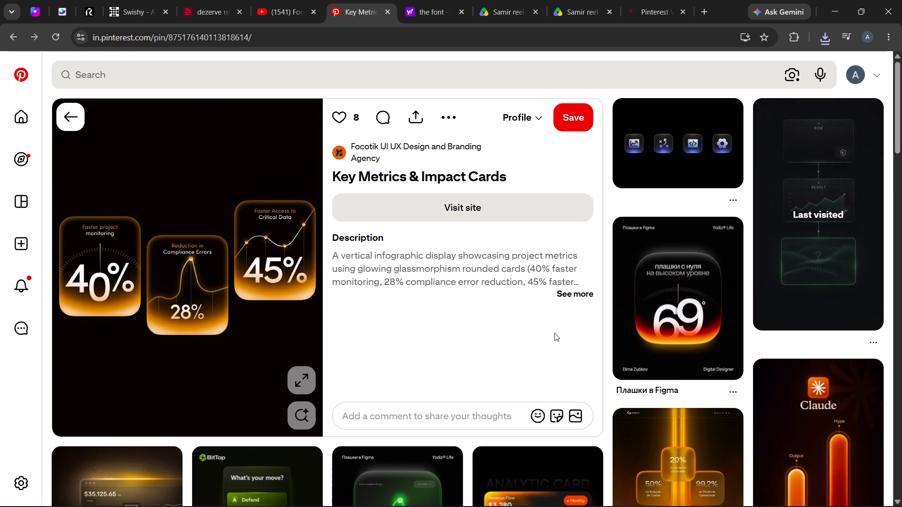
{"action": "scroll", "coordinate": [554, 333], "scroll_direction": "down", "scroll_amount": 1}
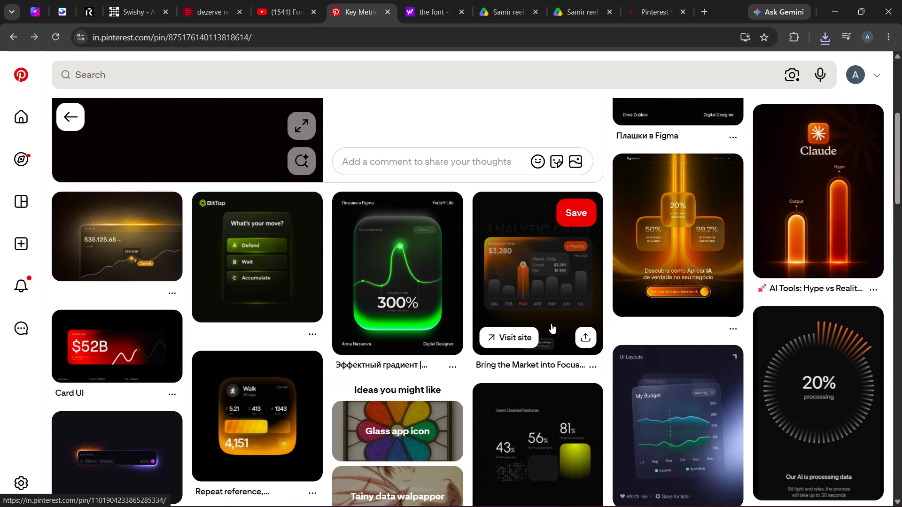
{"action": "scroll", "coordinate": [551, 323], "scroll_direction": "down", "scroll_amount": 2}
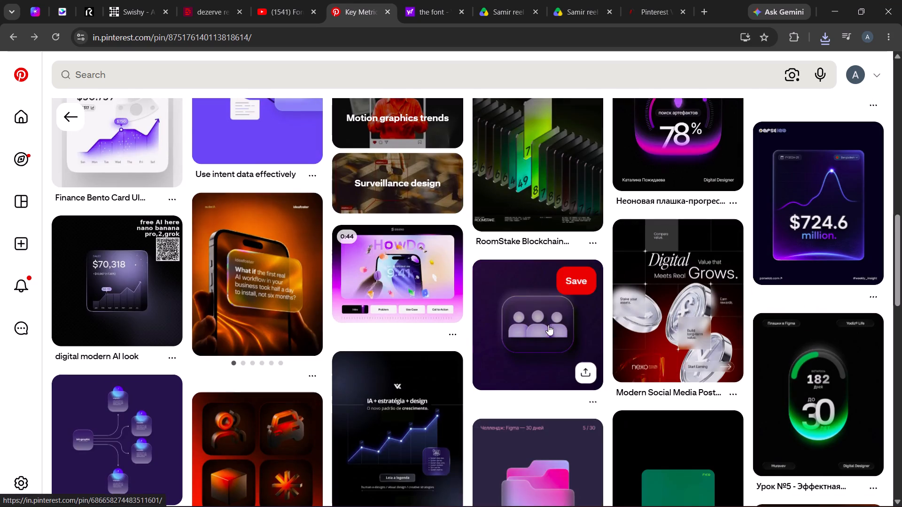
{"action": "scroll", "coordinate": [507, 332], "scroll_direction": "up", "scroll_amount": 1}
{"action": "scroll", "coordinate": [507, 332], "scroll_direction": "down", "scroll_amount": 1}
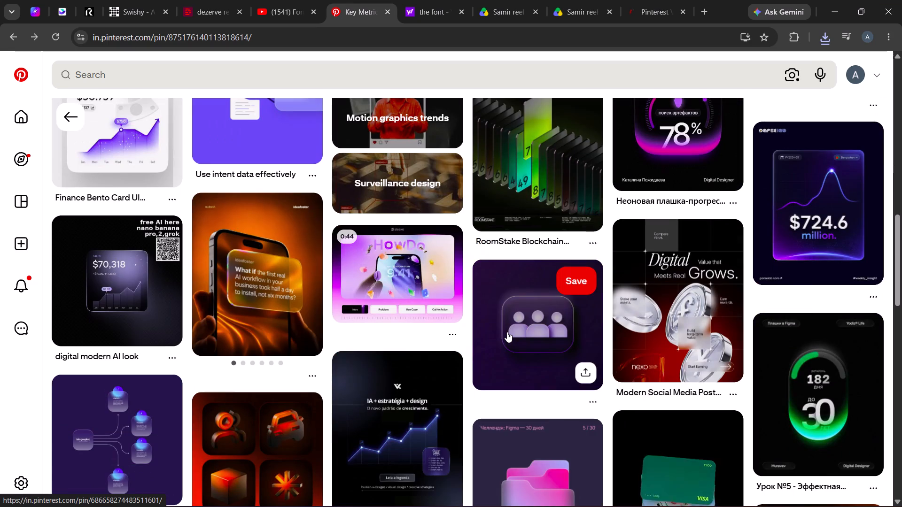
{"action": "scroll", "coordinate": [507, 332], "scroll_direction": "down", "scroll_amount": 1}
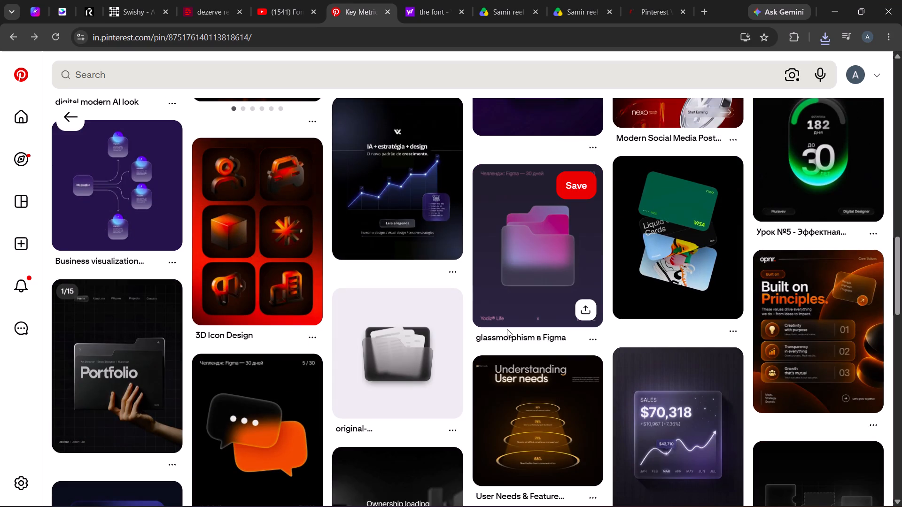
{"action": "scroll", "coordinate": [307, 392], "scroll_direction": "down", "scroll_amount": 1}
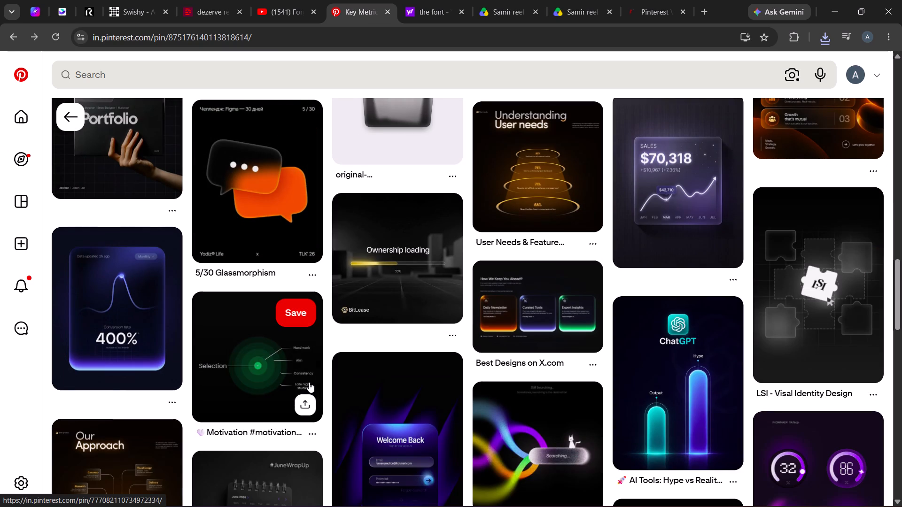
{"action": "scroll", "coordinate": [309, 382], "scroll_direction": "down", "scroll_amount": 1}
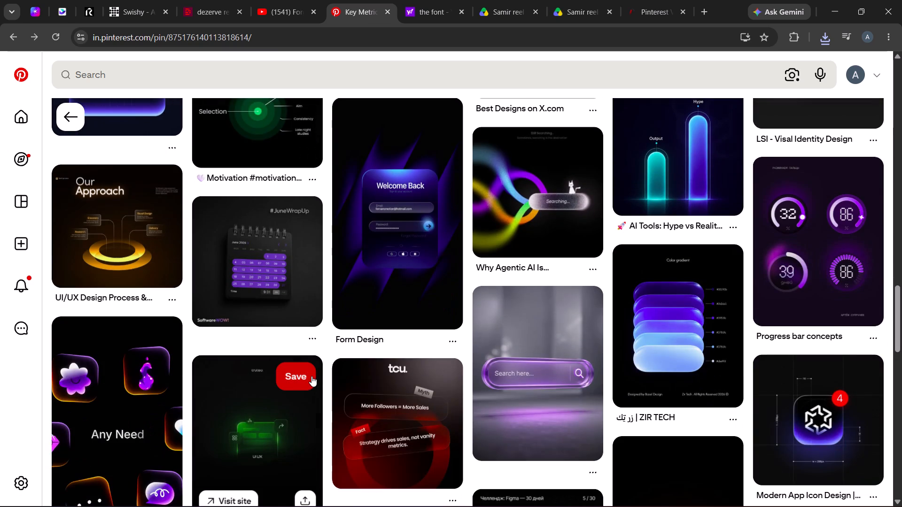
{"action": "scroll", "coordinate": [328, 363], "scroll_direction": "down", "scroll_amount": 1}
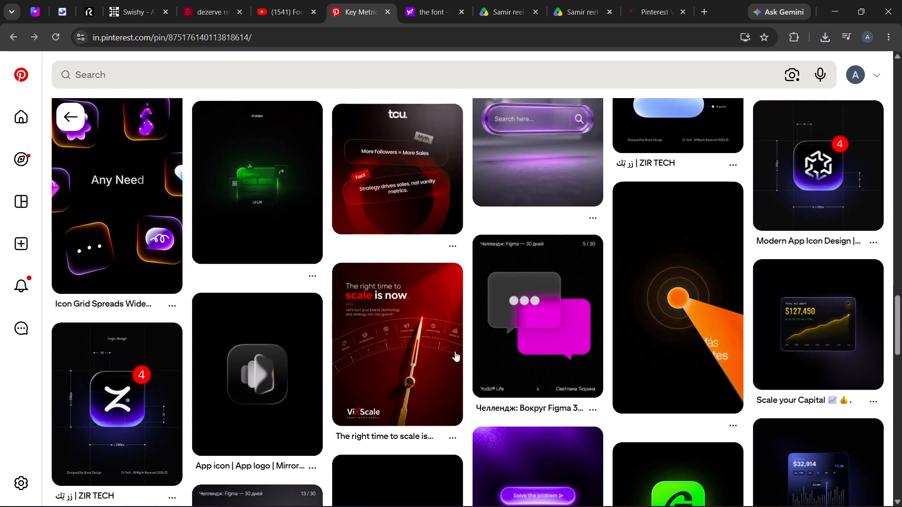
{"action": "left_click", "coordinate": [661, 301]}
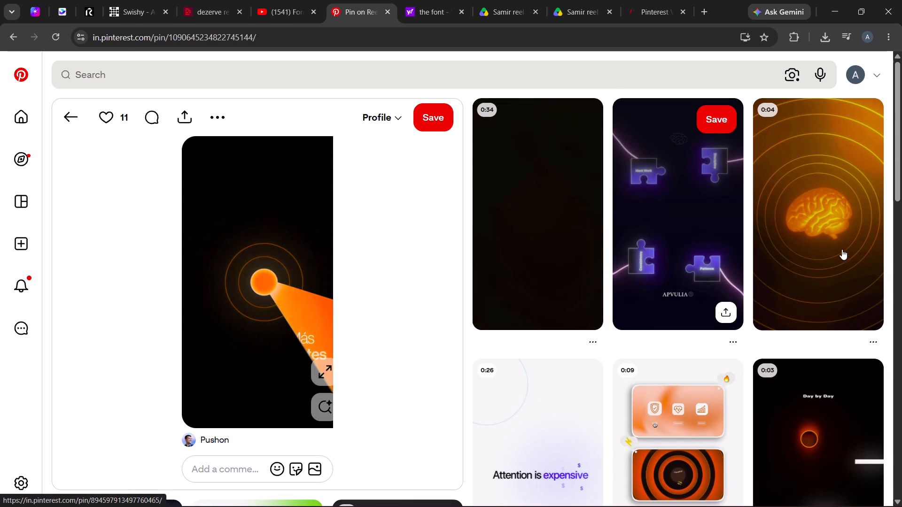
Look through the pins related to the glowing orange circle and beam, and open the purple glass doctor icon pin.
{"action": "scroll", "coordinate": [652, 420], "scroll_direction": "down", "scroll_amount": 1}
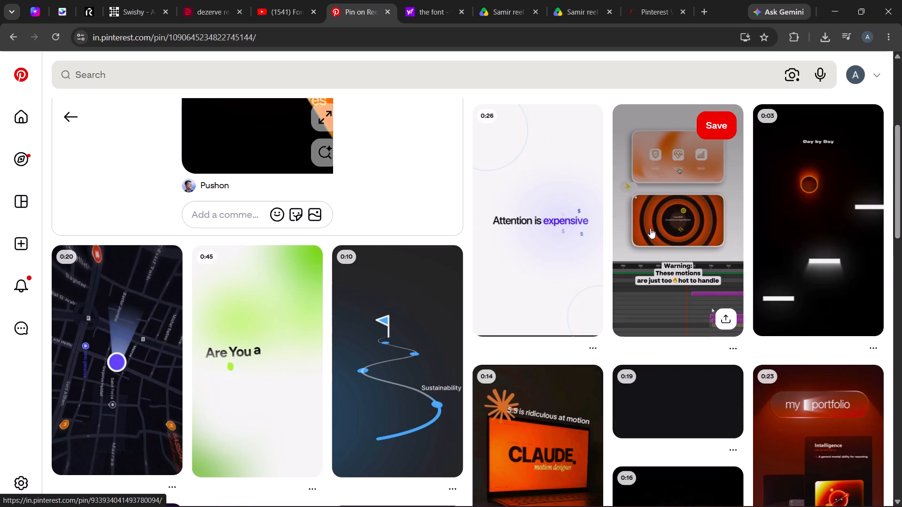
{"action": "scroll", "coordinate": [650, 384], "scroll_direction": "down", "scroll_amount": 1}
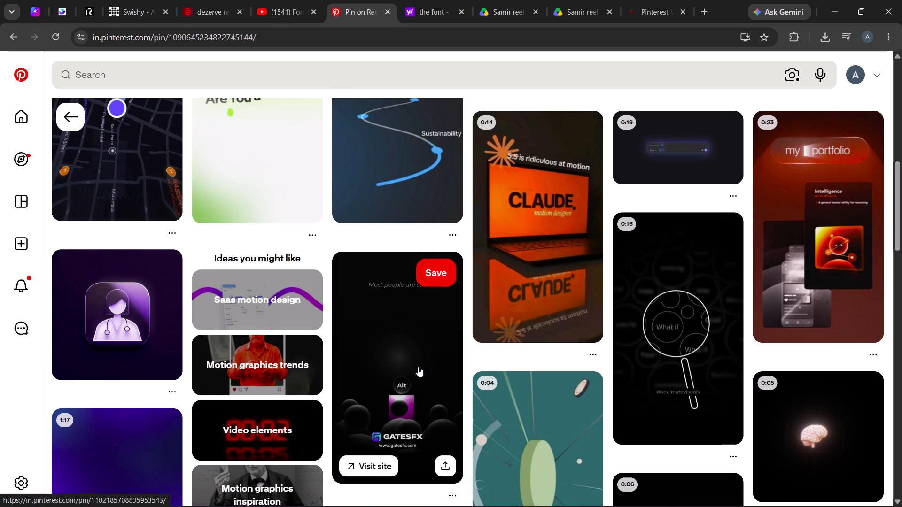
{"action": "scroll", "coordinate": [418, 367], "scroll_direction": "up", "scroll_amount": 2}
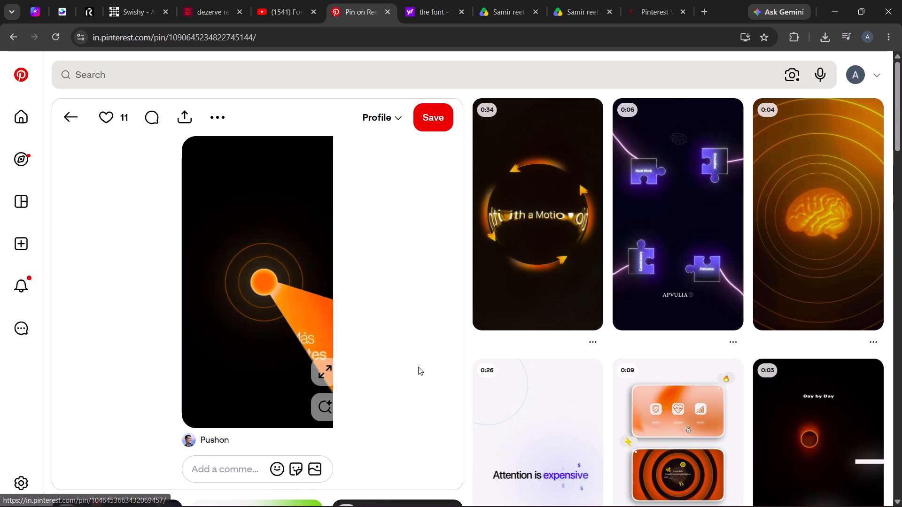
{"action": "scroll", "coordinate": [418, 367], "scroll_direction": "up", "scroll_amount": 3}
{"action": "scroll", "coordinate": [418, 367], "scroll_direction": "down", "scroll_amount": 3}
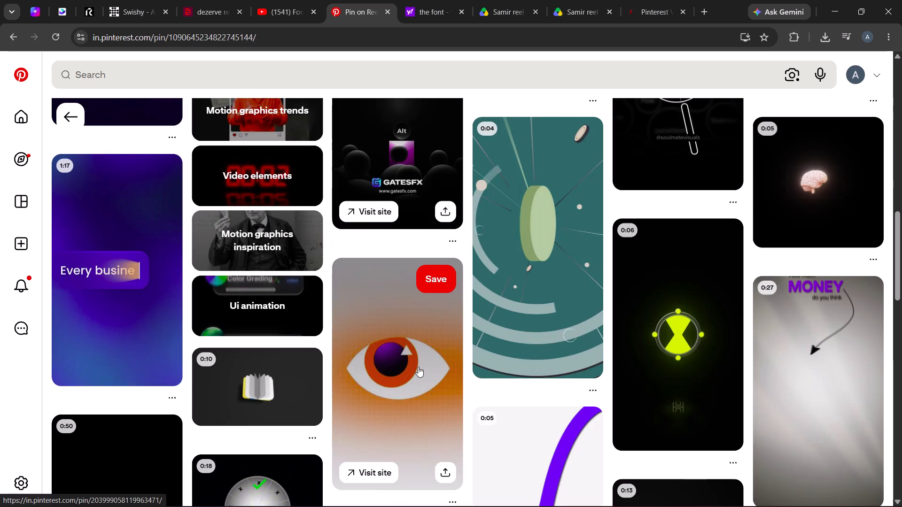
{"action": "scroll", "coordinate": [418, 367], "scroll_direction": "up", "scroll_amount": 1}
{"action": "left_click", "coordinate": [142, 332]}
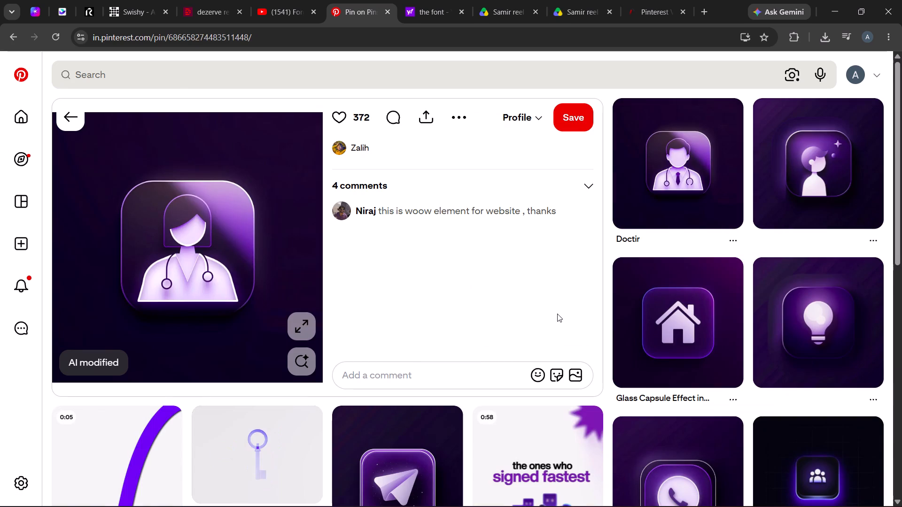
Look through the pins related to the purple glass doctor icon for icon and motion-graphics style references.
{"action": "scroll", "coordinate": [557, 314], "scroll_direction": "down", "scroll_amount": 2}
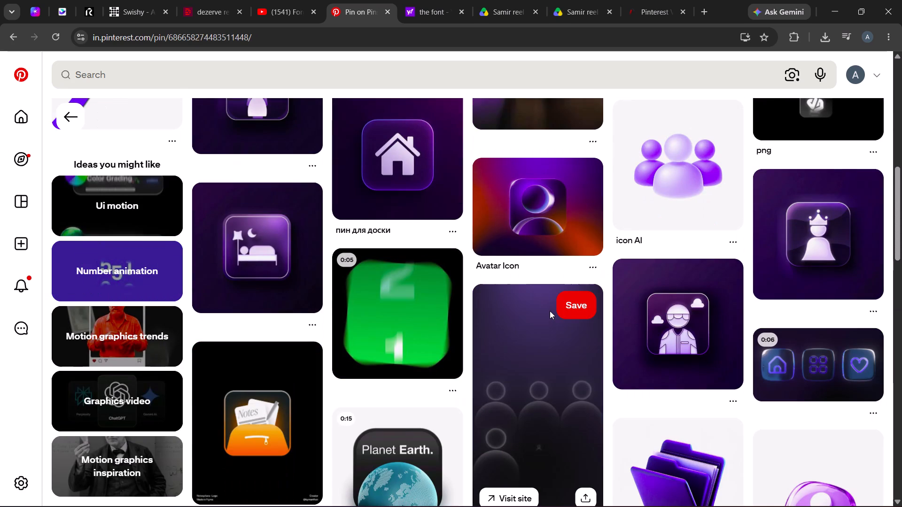
{"action": "scroll", "coordinate": [550, 311], "scroll_direction": "down", "scroll_amount": 1}
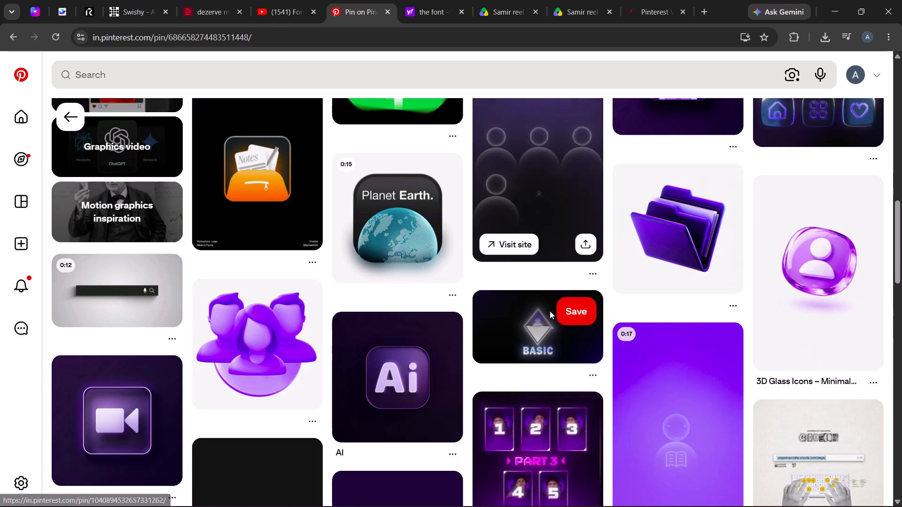
{"action": "scroll", "coordinate": [550, 311], "scroll_direction": "down", "scroll_amount": 1}
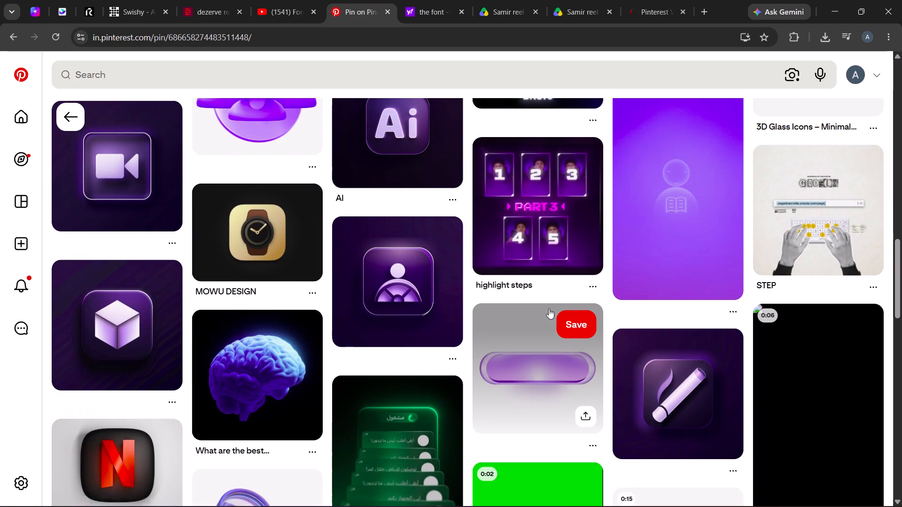
{"action": "scroll", "coordinate": [548, 308], "scroll_direction": "down", "scroll_amount": 1}
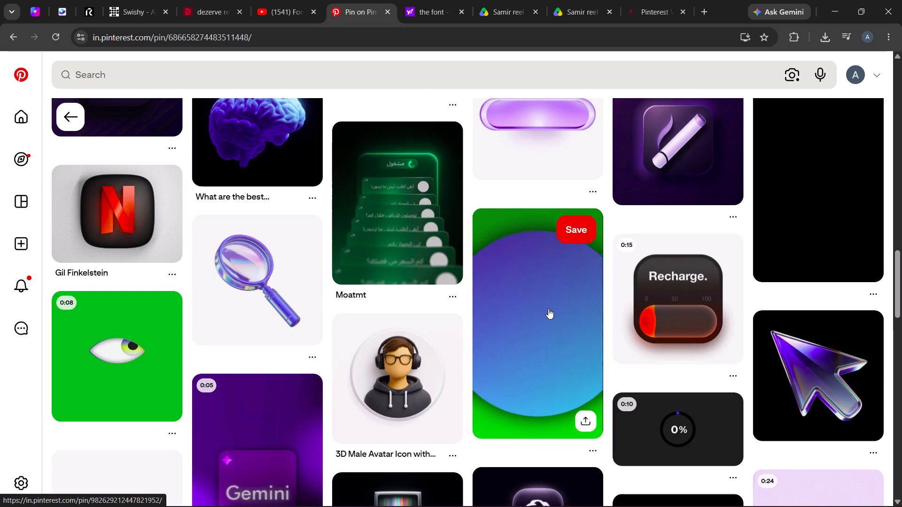
{"action": "scroll", "coordinate": [548, 308], "scroll_direction": "down", "scroll_amount": 1}
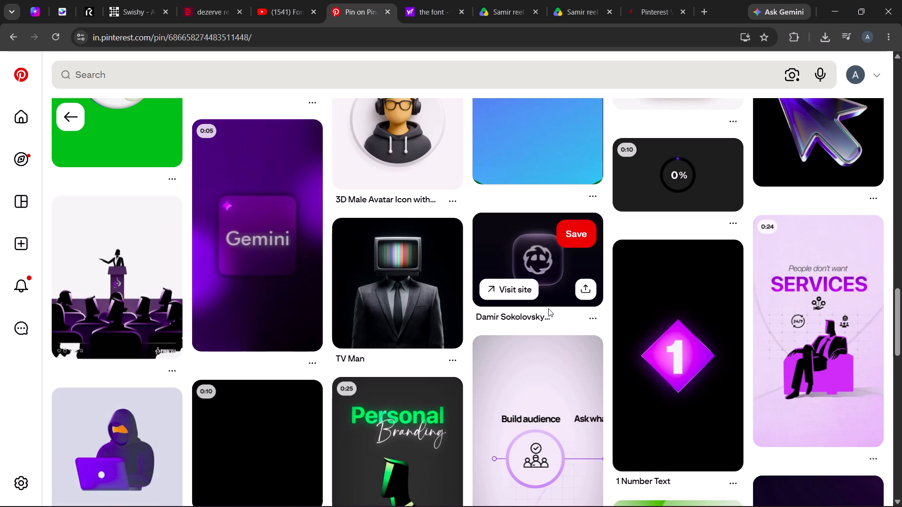
{"action": "scroll", "coordinate": [548, 308], "scroll_direction": "down", "scroll_amount": 2}
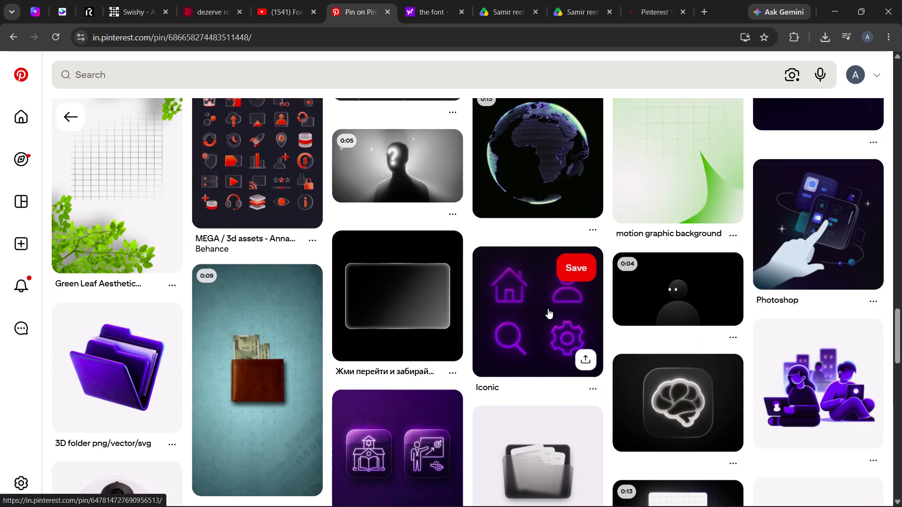
{"action": "scroll", "coordinate": [548, 308], "scroll_direction": "up", "scroll_amount": 1}
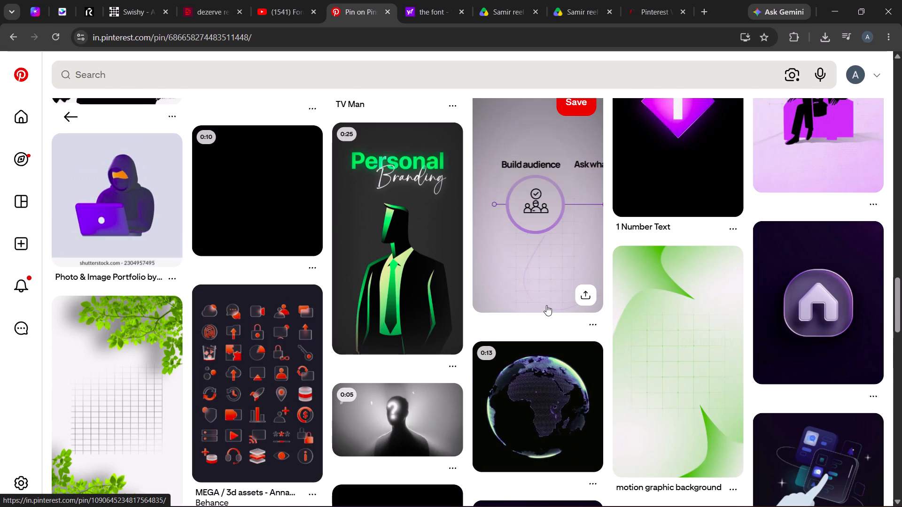
{"action": "scroll", "coordinate": [546, 305], "scroll_direction": "down", "scroll_amount": 2}
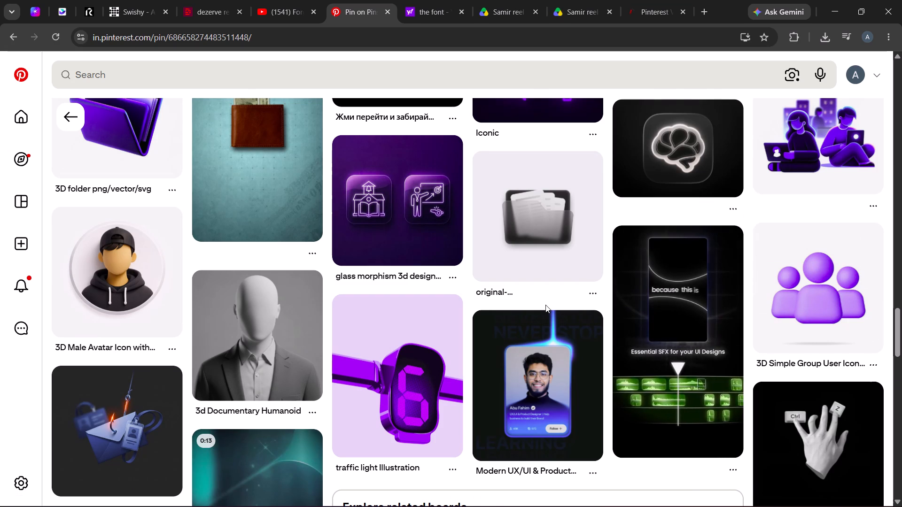
{"action": "scroll", "coordinate": [545, 305], "scroll_direction": "down", "scroll_amount": 2}
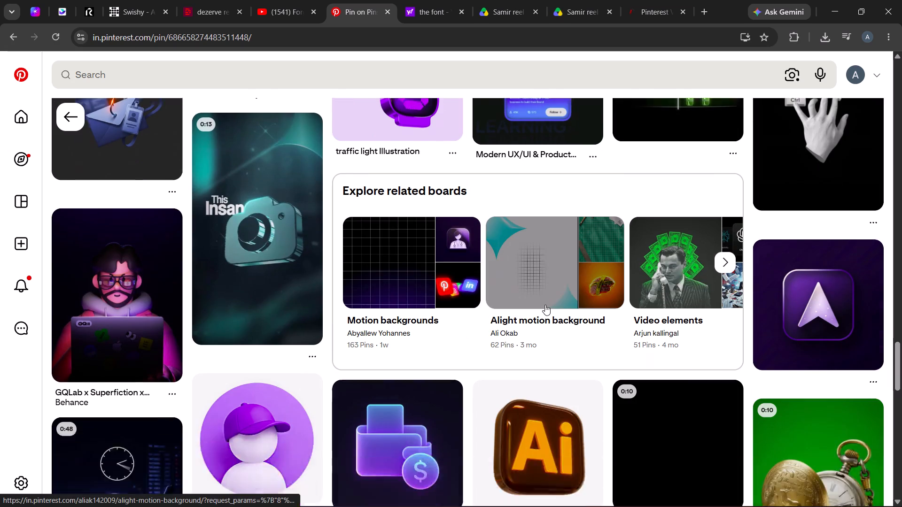
{"action": "scroll", "coordinate": [545, 305], "scroll_direction": "down", "scroll_amount": 1}
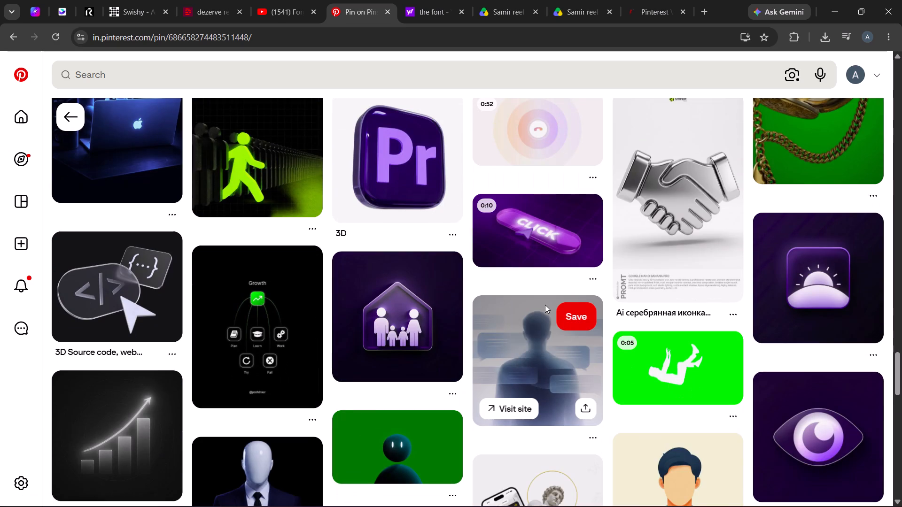
{"action": "scroll", "coordinate": [545, 305], "scroll_direction": "down", "scroll_amount": 1}
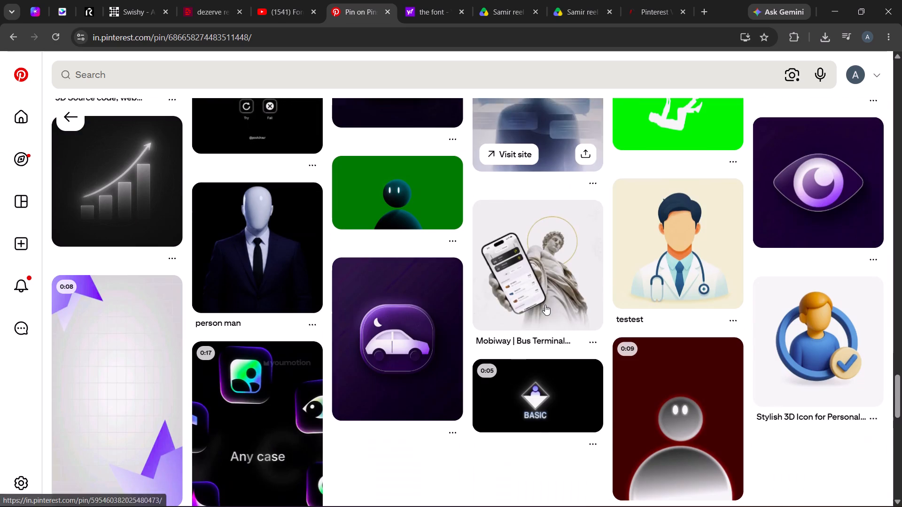
{"action": "scroll", "coordinate": [545, 305], "scroll_direction": "down", "scroll_amount": 1}
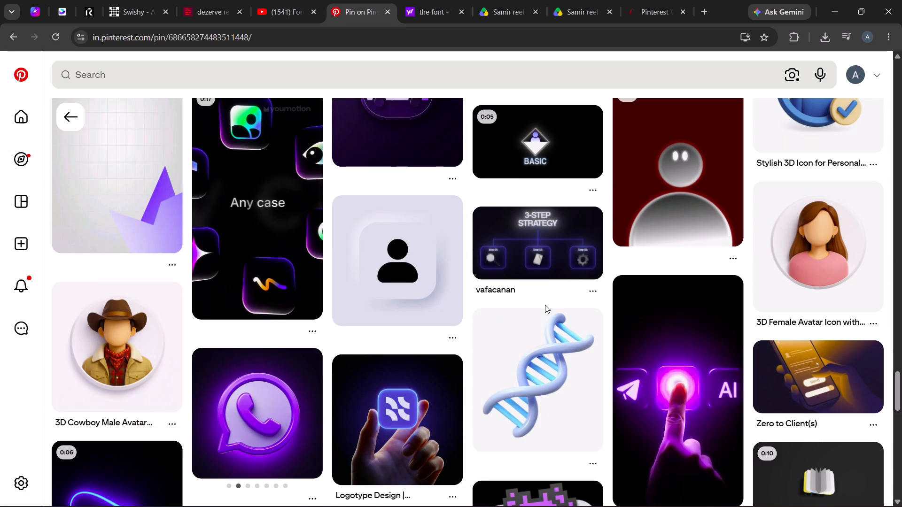
{"action": "scroll", "coordinate": [545, 305], "scroll_direction": "down", "scroll_amount": 2}
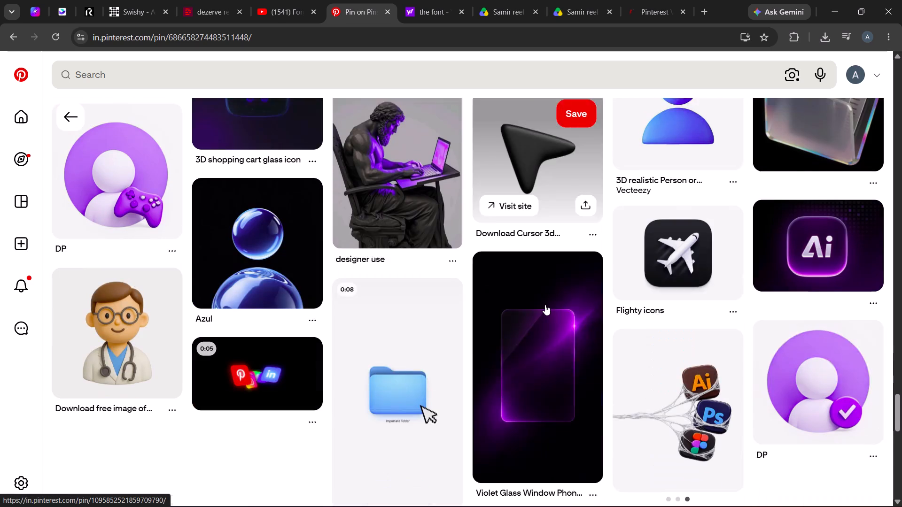
{"action": "scroll", "coordinate": [545, 305], "scroll_direction": "down", "scroll_amount": 1}
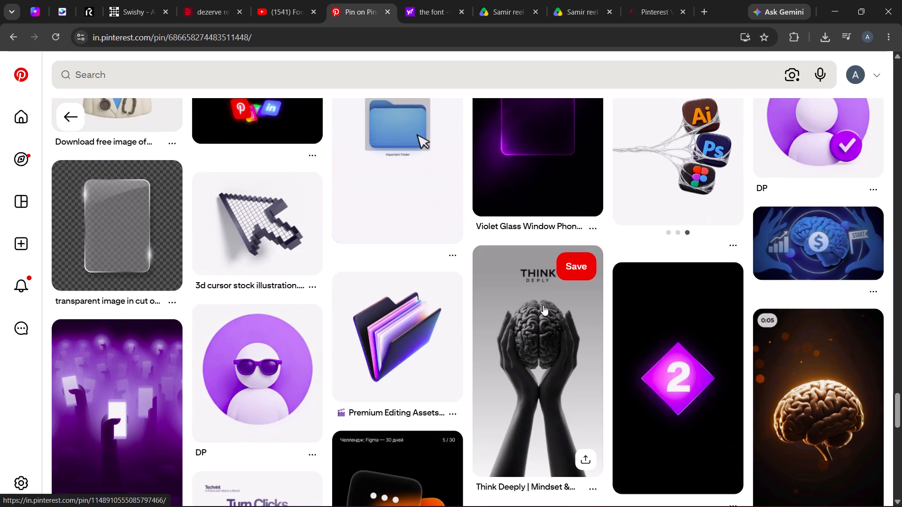
{"action": "scroll", "coordinate": [543, 305], "scroll_direction": "down", "scroll_amount": 2}
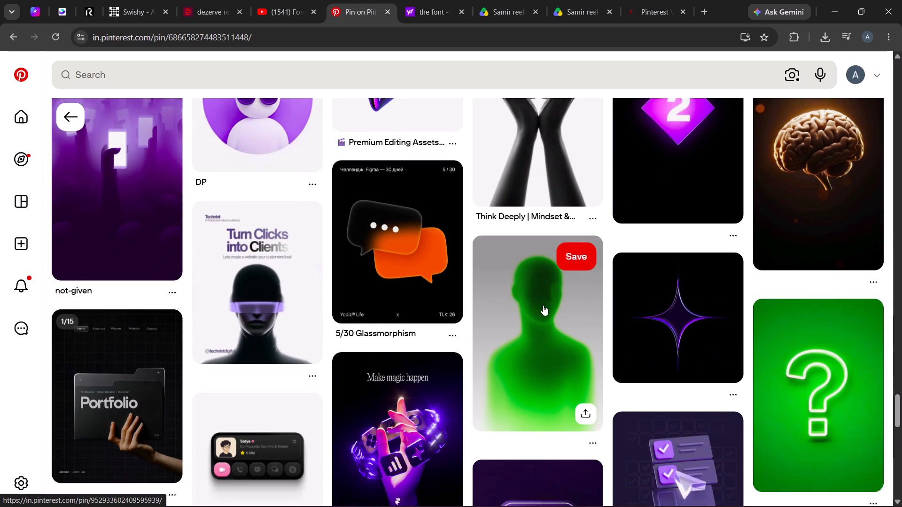
{"action": "scroll", "coordinate": [543, 305], "scroll_direction": "down", "scroll_amount": 2}
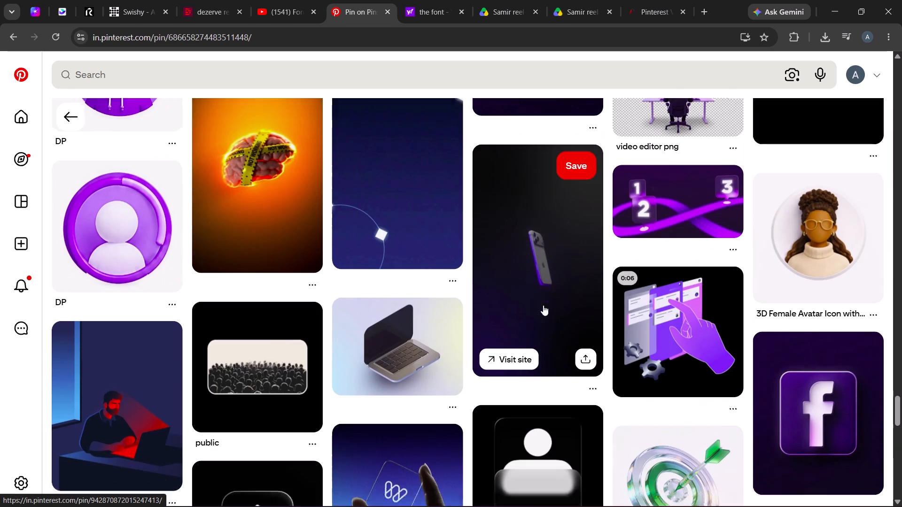
{"action": "scroll", "coordinate": [543, 305], "scroll_direction": "down", "scroll_amount": 1}
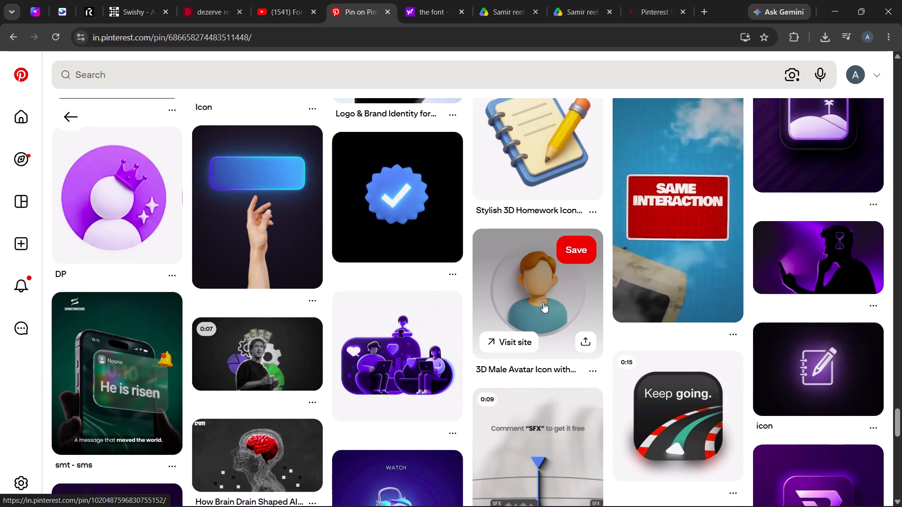
Save the "Same Interaction" video pin below the bullseye pin to the Pinterest profile.
{"action": "scroll", "coordinate": [701, 296], "scroll_direction": "up", "scroll_amount": 1}
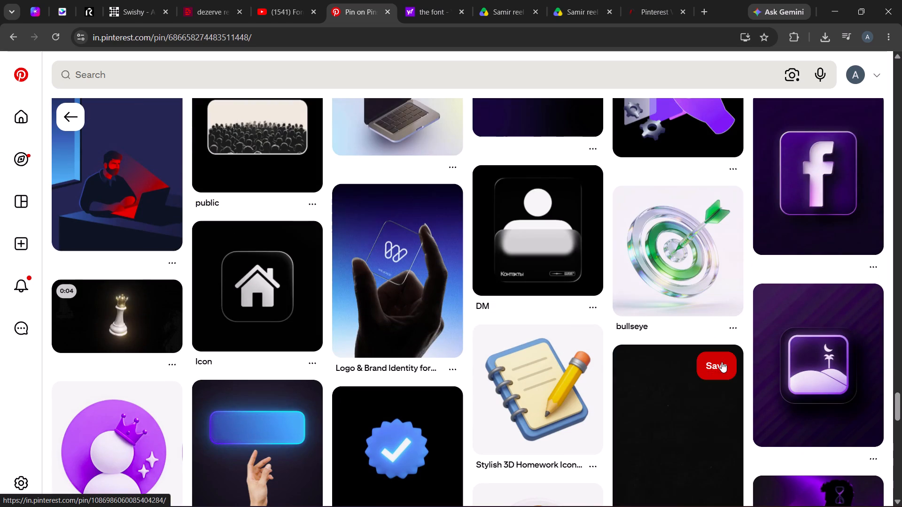
{"action": "left_click", "coordinate": [722, 362]}
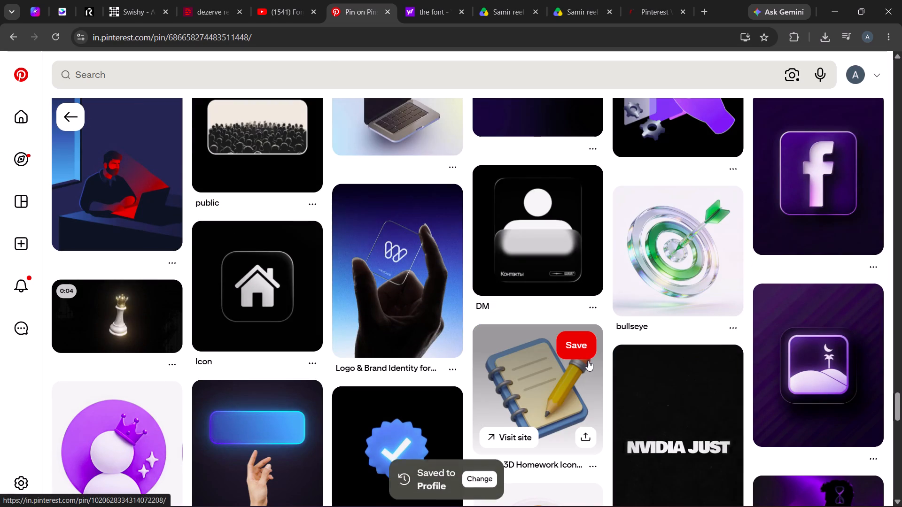
Look through further pins related to the doctor icon and return to the black pin with the orange circle and beam.
{"action": "scroll", "coordinate": [589, 358], "scroll_direction": "down", "scroll_amount": 1}
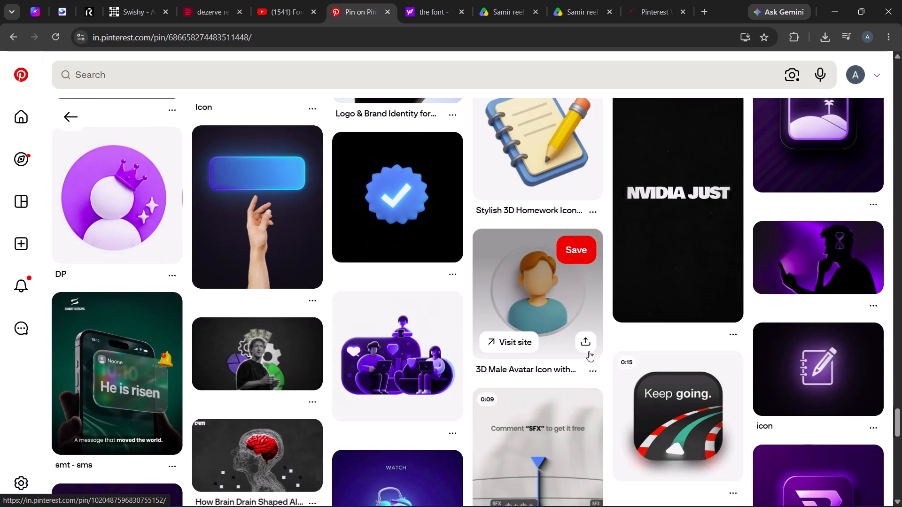
{"action": "scroll", "coordinate": [589, 347], "scroll_direction": "down", "scroll_amount": 3}
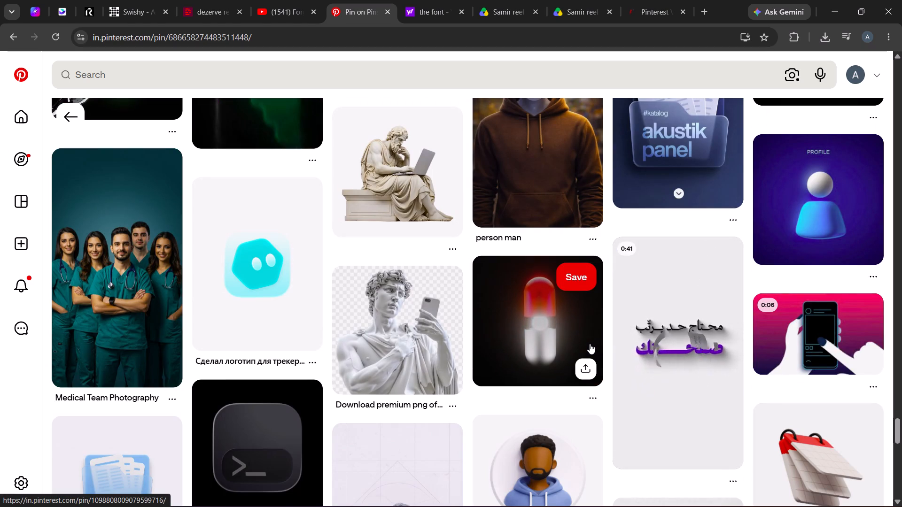
{"action": "scroll", "coordinate": [590, 344], "scroll_direction": "down", "scroll_amount": 1}
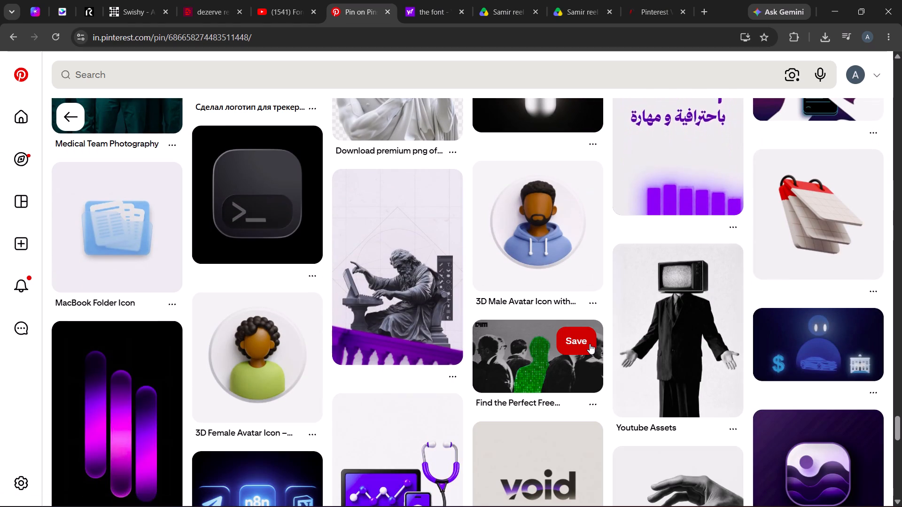
{"action": "scroll", "coordinate": [590, 344], "scroll_direction": "down", "scroll_amount": 1}
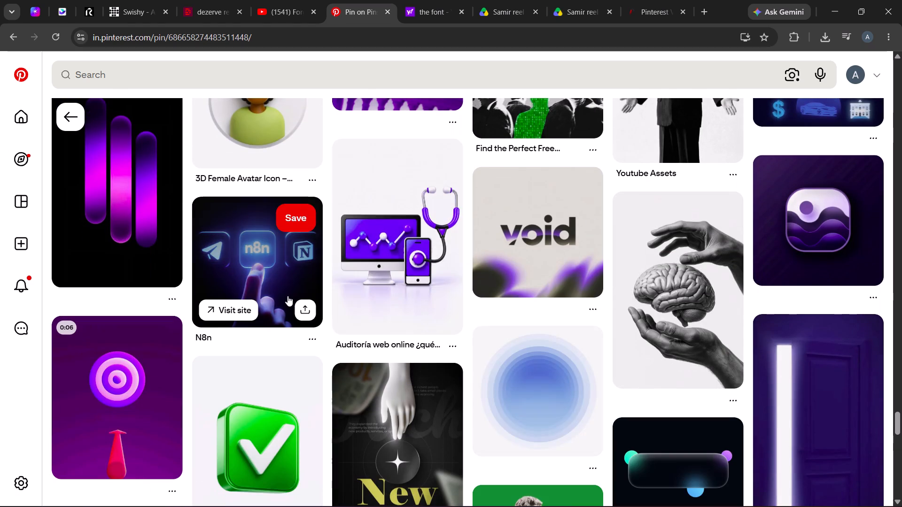
{"action": "scroll", "coordinate": [288, 296], "scroll_direction": "down", "scroll_amount": 1}
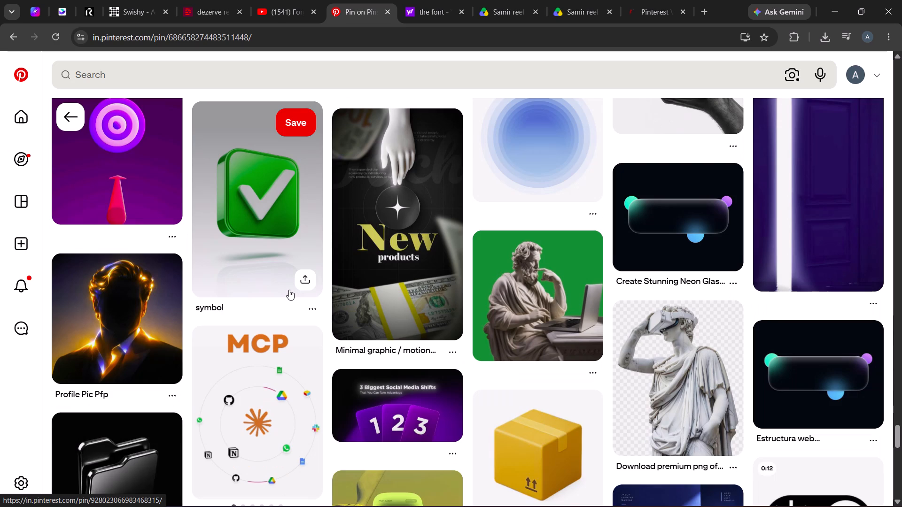
{"action": "scroll", "coordinate": [289, 290], "scroll_direction": "down", "scroll_amount": 3}
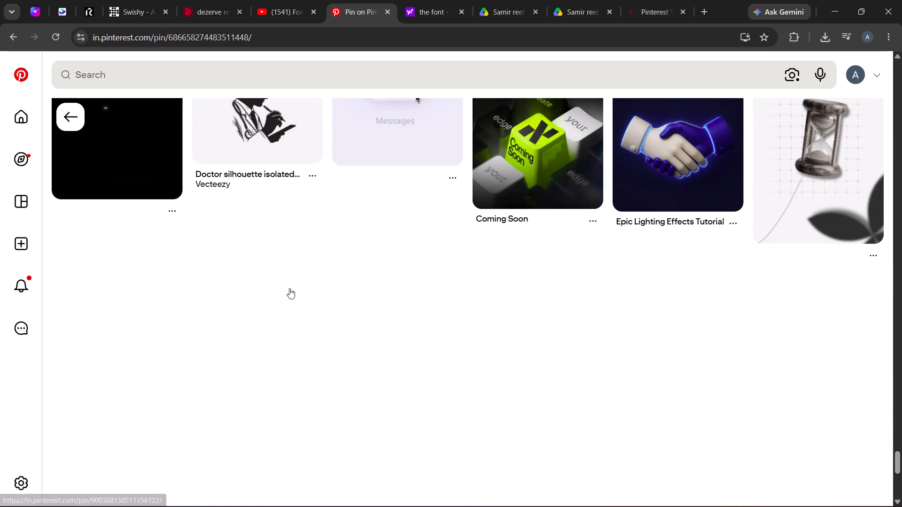
{"action": "scroll", "coordinate": [289, 288], "scroll_direction": "down", "scroll_amount": 1}
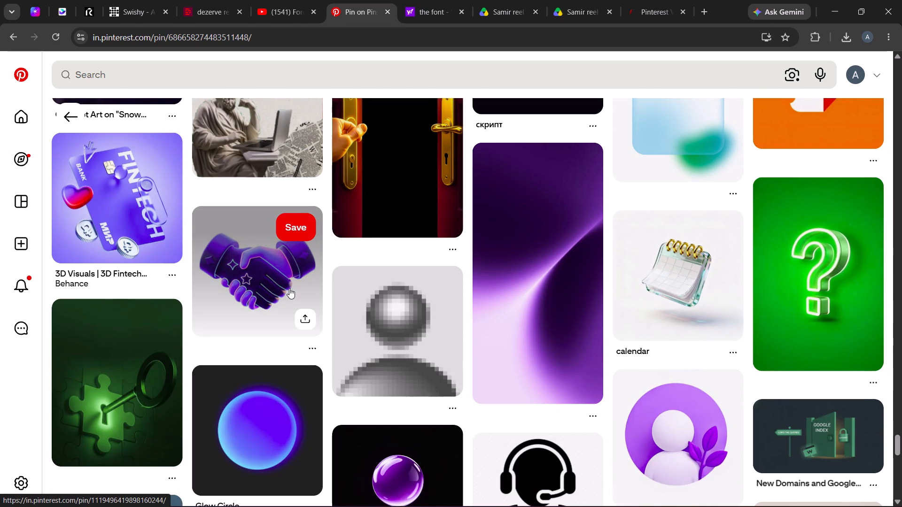
{"action": "scroll", "coordinate": [289, 288], "scroll_direction": "down", "scroll_amount": 1}
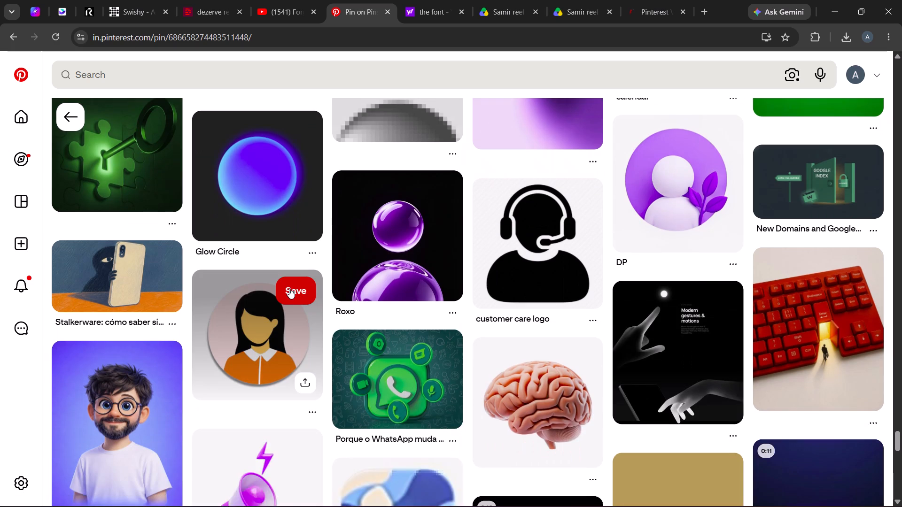
{"action": "scroll", "coordinate": [289, 288], "scroll_direction": "down", "scroll_amount": 1}
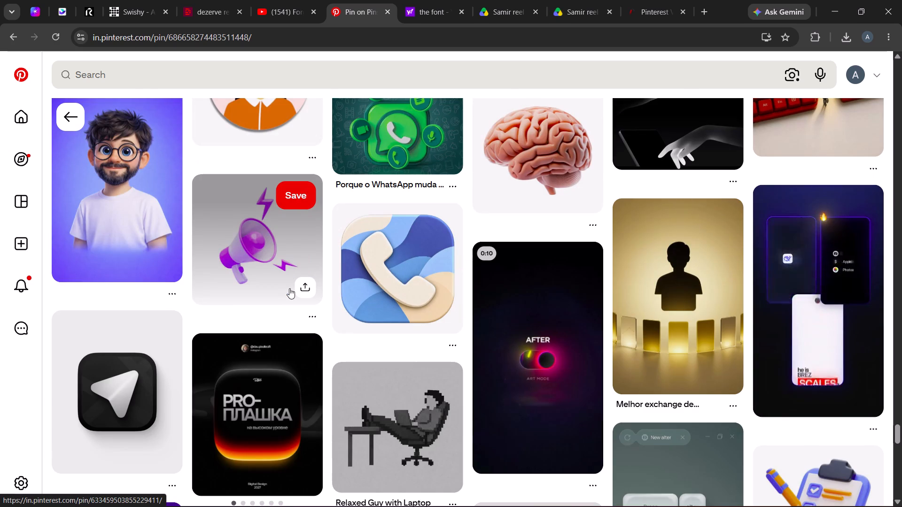
{"action": "scroll", "coordinate": [289, 288], "scroll_direction": "up", "scroll_amount": 2}
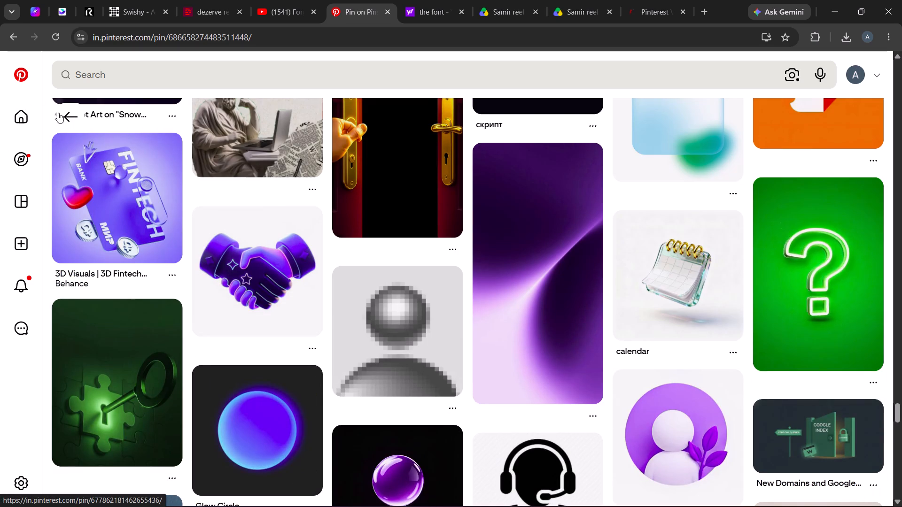
{"action": "left_click", "coordinate": [66, 115]}
{"action": "scroll", "coordinate": [414, 246], "scroll_direction": "up", "scroll_amount": 3}
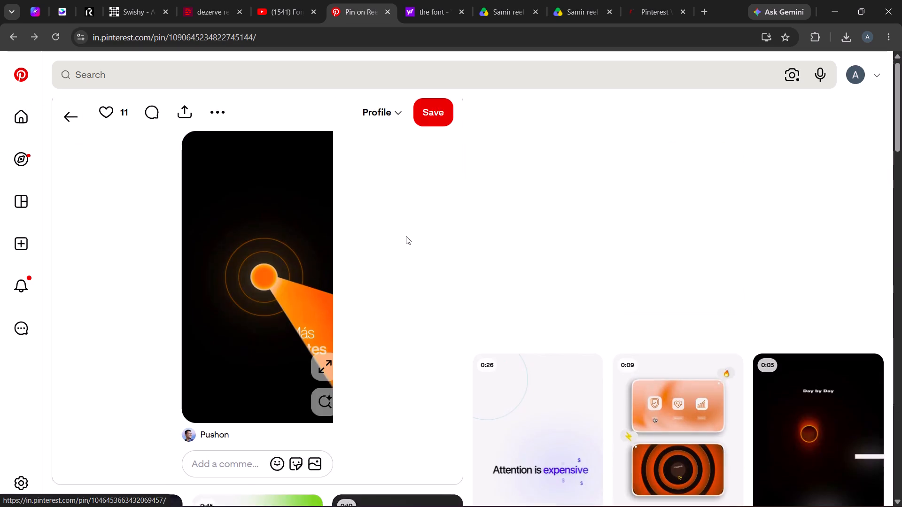
Return from the orange circle and beam pin to the Key Metrics & Impact Cards pin.
{"action": "scroll", "coordinate": [406, 236], "scroll_direction": "up", "scroll_amount": 4}
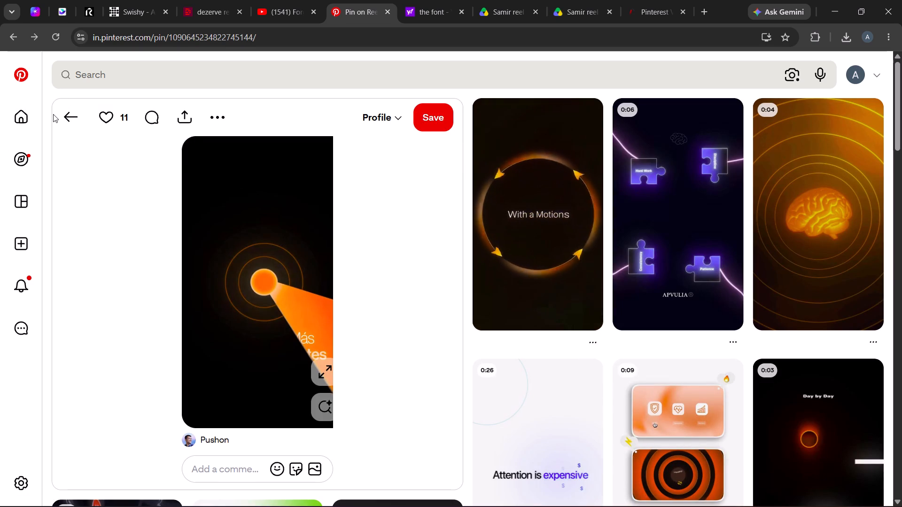
{"action": "left_click", "coordinate": [64, 118]}
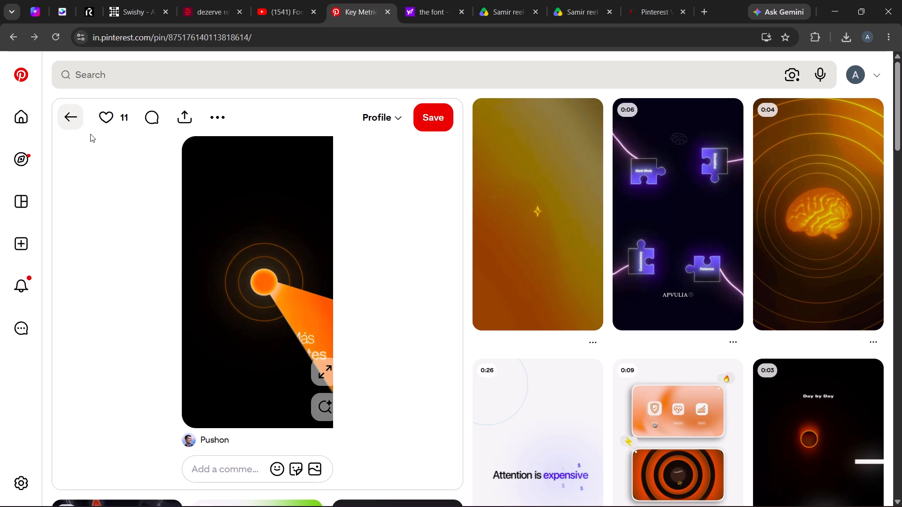
{"action": "scroll", "coordinate": [568, 291], "scroll_direction": "up", "scroll_amount": 3}
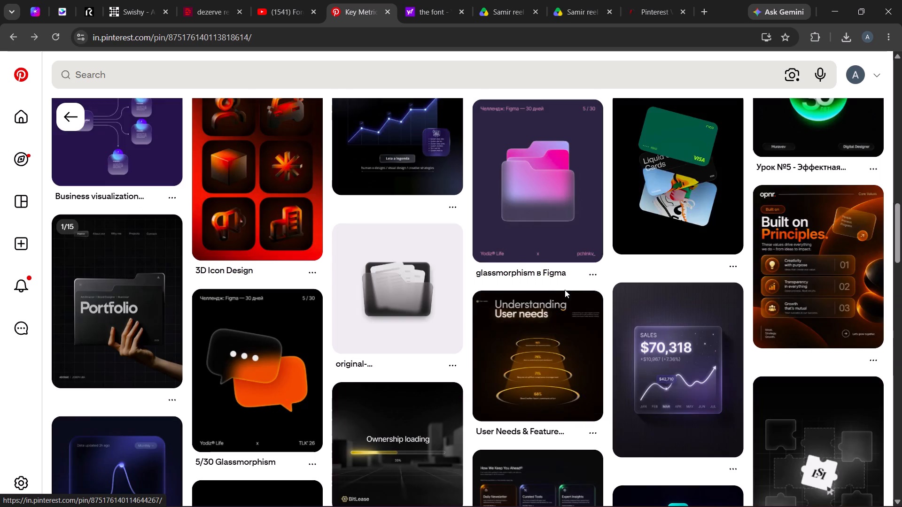
{"action": "scroll", "coordinate": [565, 290], "scroll_direction": "up", "scroll_amount": 5}
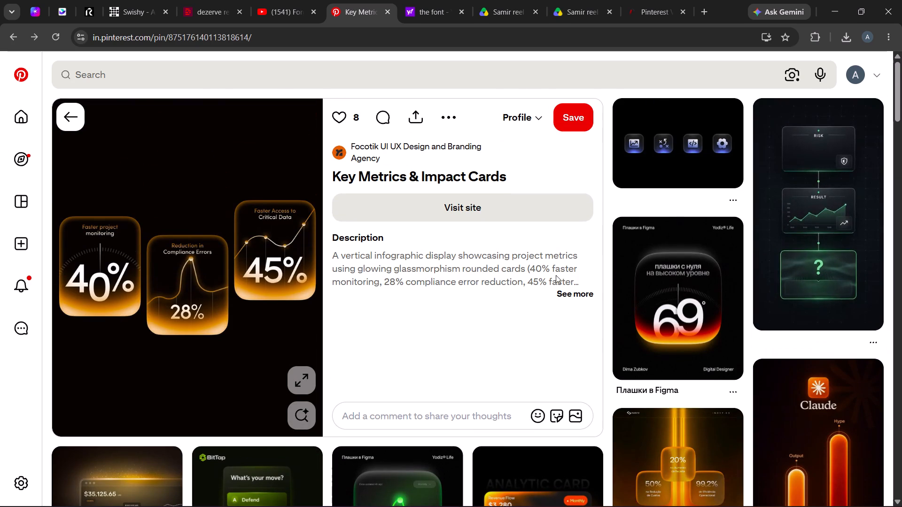
Look through the pins related to Key Metrics & Impact Cards for graph-card and icon style references.
{"action": "scroll", "coordinate": [556, 275], "scroll_direction": "down", "scroll_amount": 1}
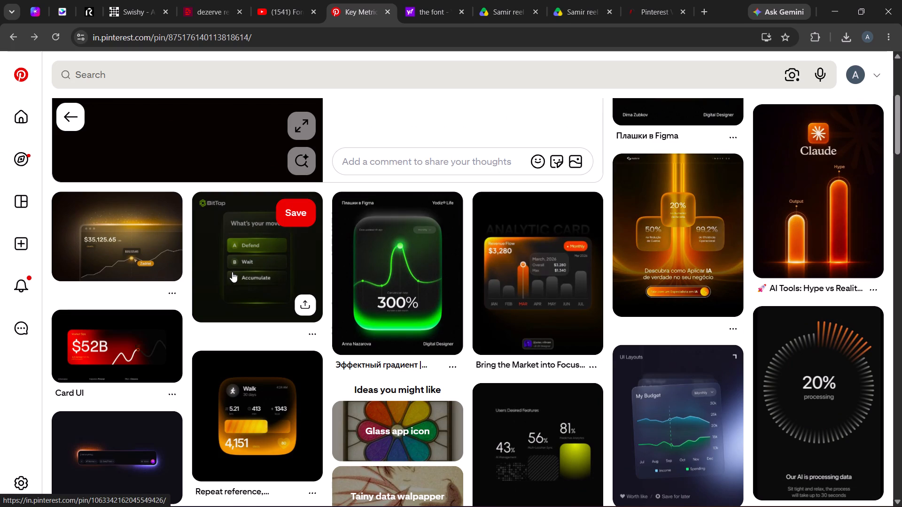
{"action": "scroll", "coordinate": [233, 278], "scroll_direction": "down", "scroll_amount": 2}
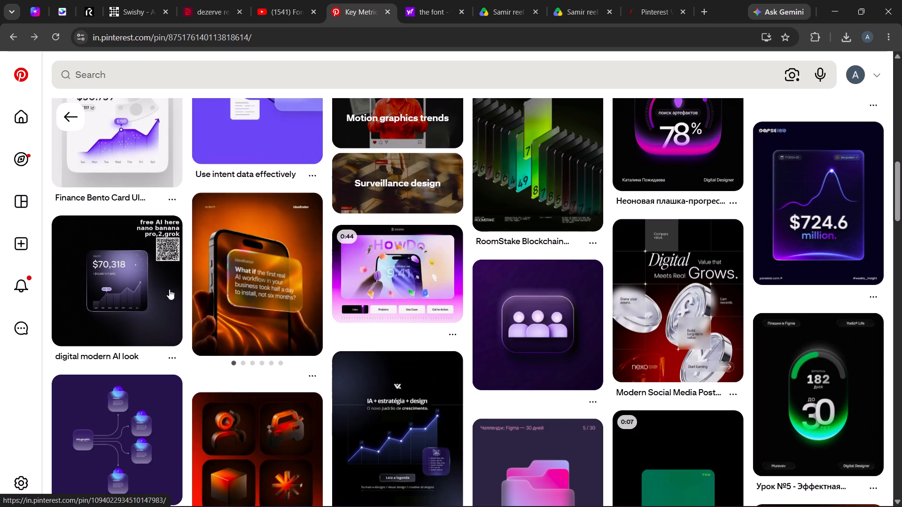
{"action": "scroll", "coordinate": [421, 326], "scroll_direction": "down", "scroll_amount": 1}
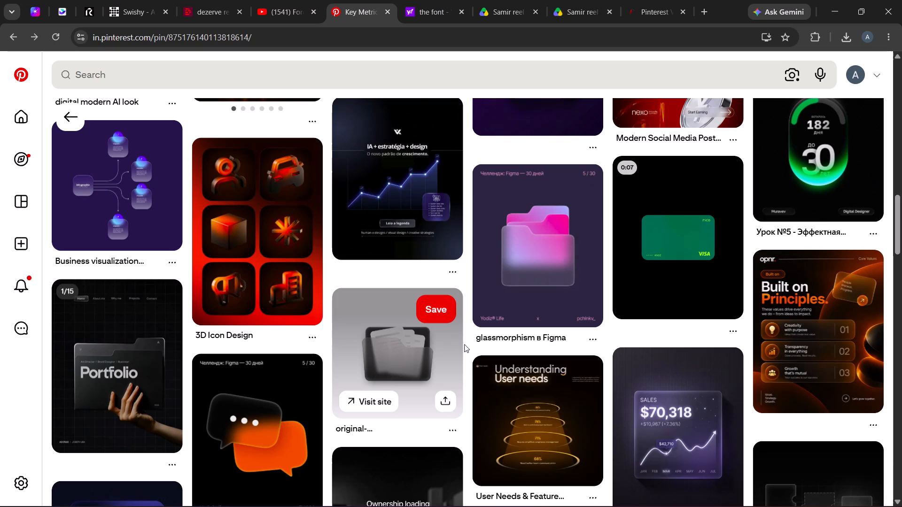
{"action": "scroll", "coordinate": [471, 297], "scroll_direction": "up", "scroll_amount": 1}
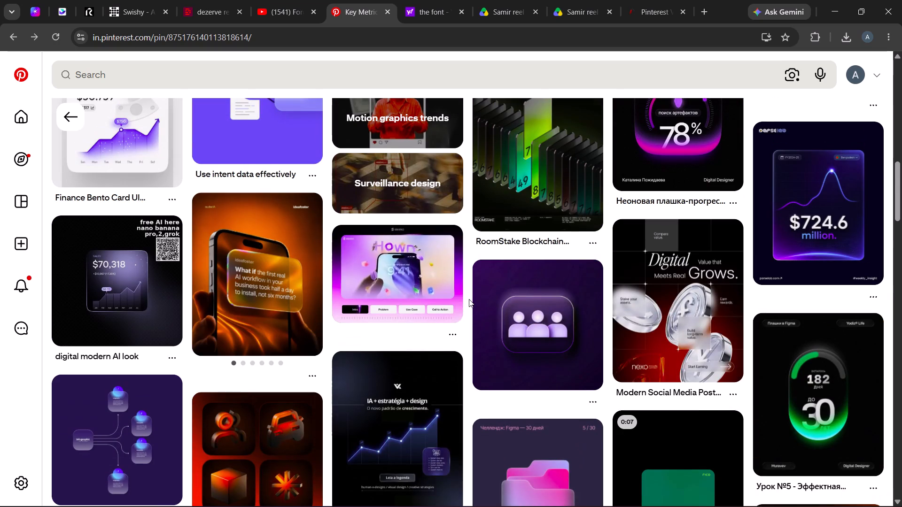
{"action": "scroll", "coordinate": [467, 301], "scroll_direction": "up", "scroll_amount": 1}
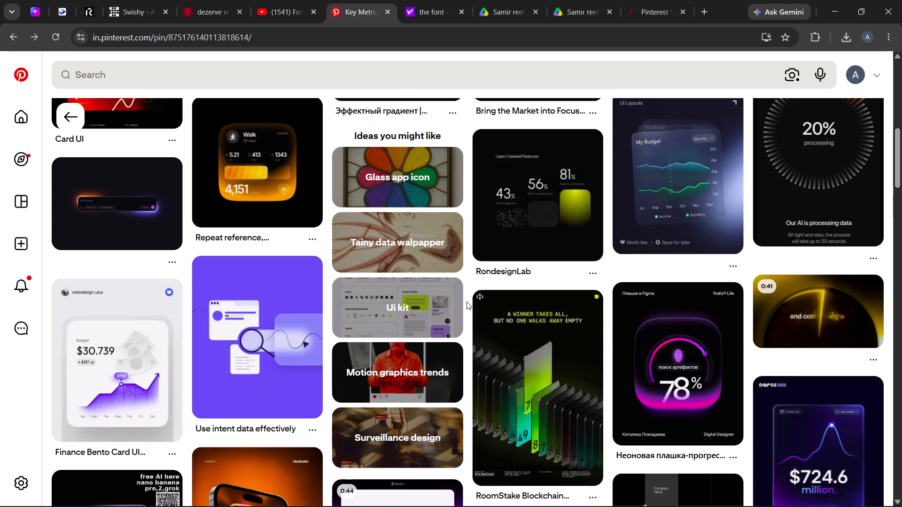
{"action": "scroll", "coordinate": [467, 301], "scroll_direction": "down", "scroll_amount": 1}
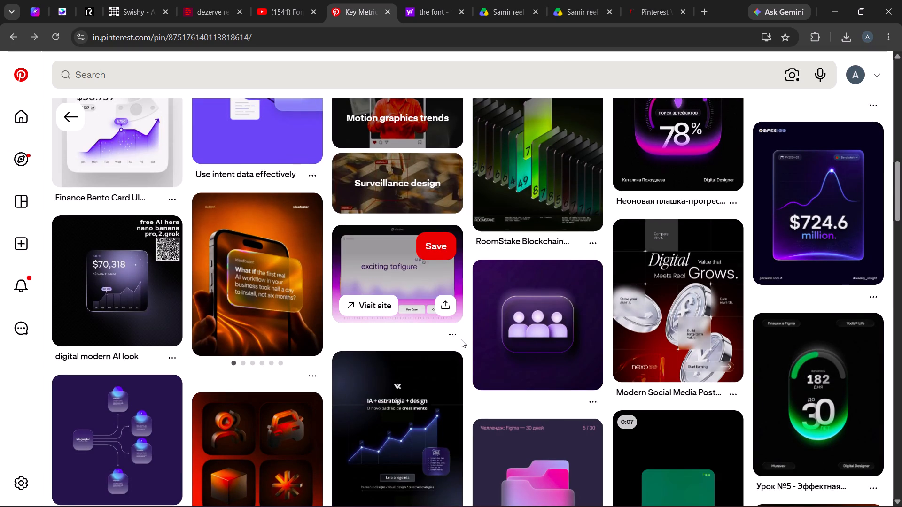
{"action": "scroll", "coordinate": [449, 407], "scroll_direction": "down", "scroll_amount": 1}
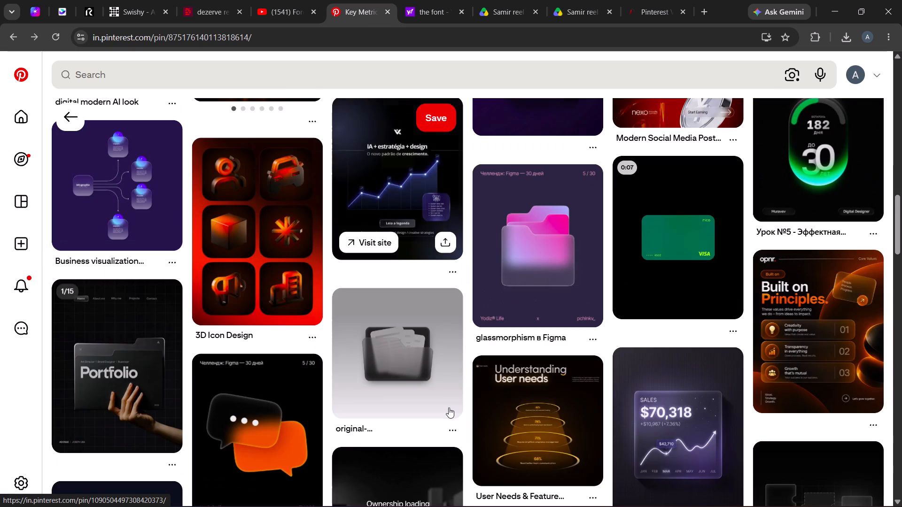
{"action": "scroll", "coordinate": [449, 407], "scroll_direction": "up", "scroll_amount": 1}
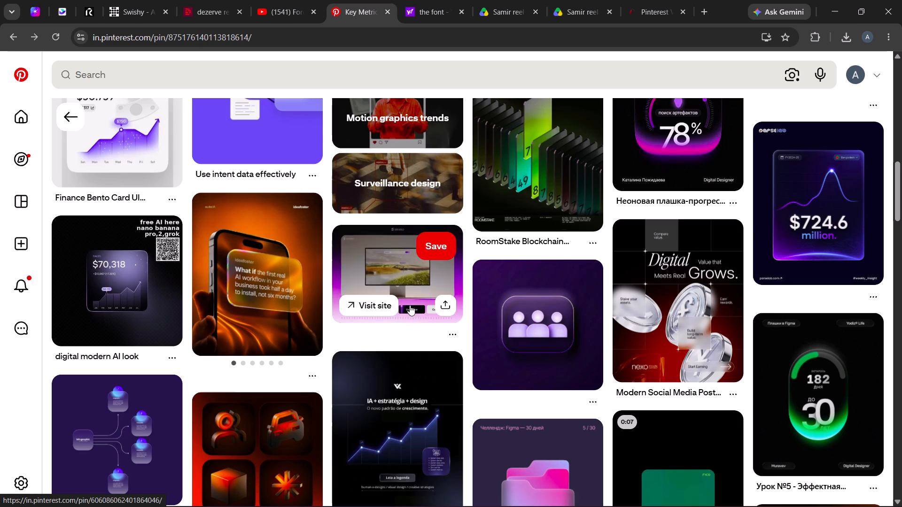
{"action": "scroll", "coordinate": [410, 304], "scroll_direction": "up", "scroll_amount": 1}
{"action": "scroll", "coordinate": [347, 217], "scroll_direction": "up", "scroll_amount": 4}
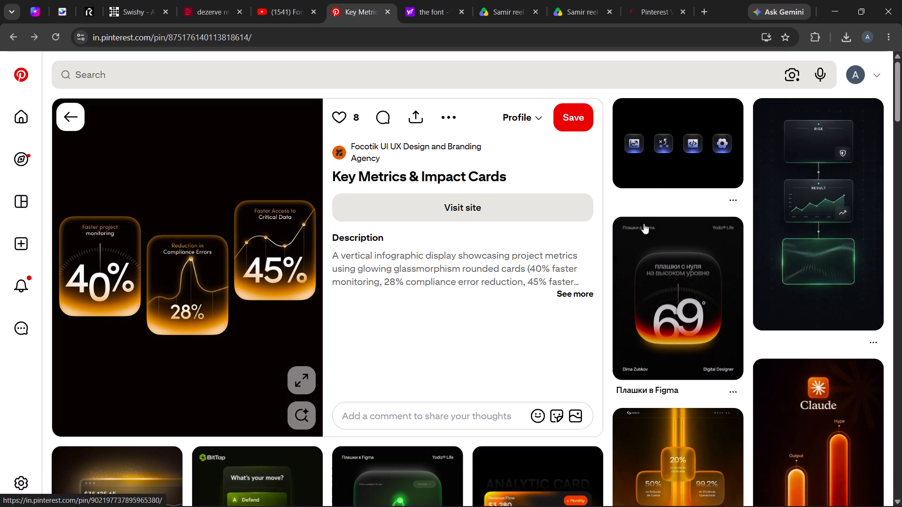
Open the black pin with four blue-glowing glass icons beside the Key Metrics pin and download its image.
{"action": "left_click", "coordinate": [652, 167]}
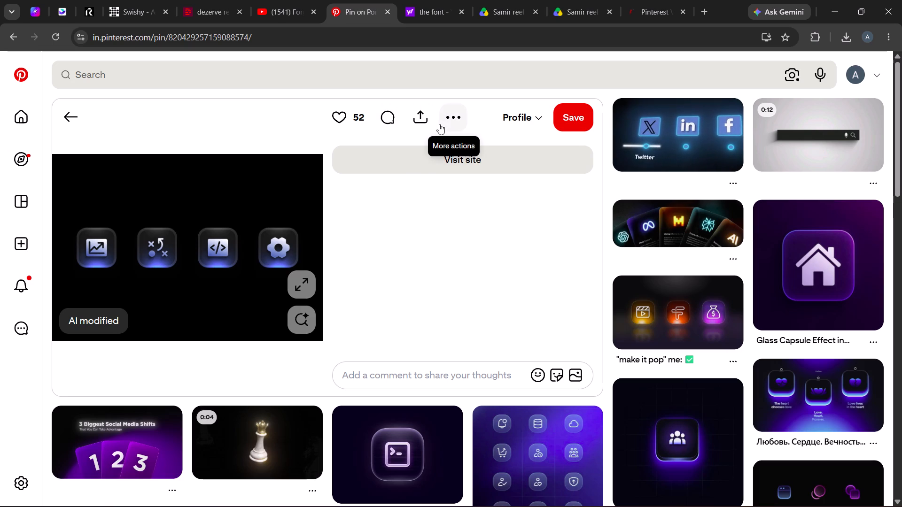
{"action": "left_click", "coordinate": [442, 120]}
{"action": "left_click", "coordinate": [431, 185]}
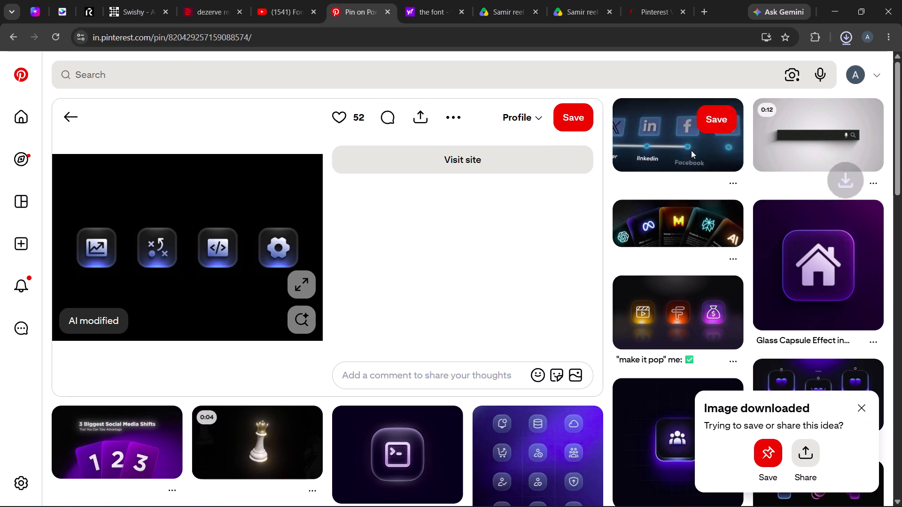
Attach the downloaded icon image download (6).jpg to the draft reply in the Claude chat.
{"action": "left_click", "coordinate": [692, 66]}
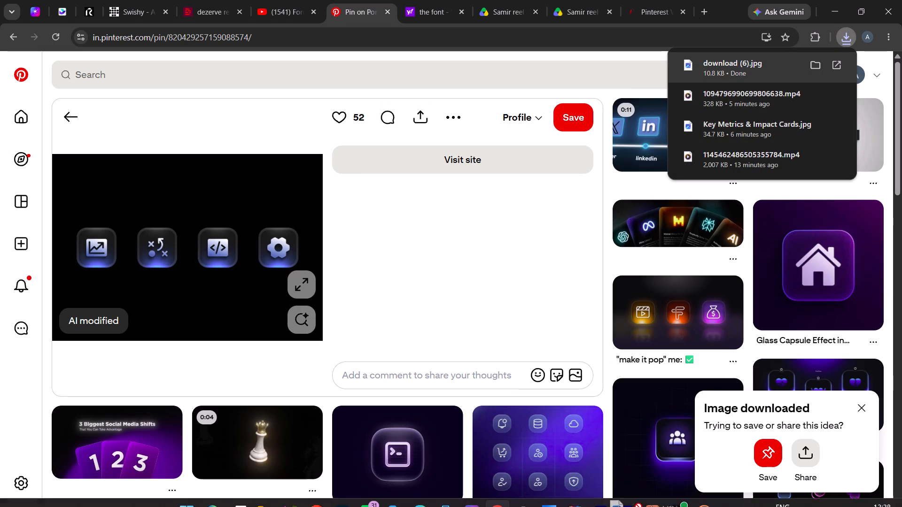
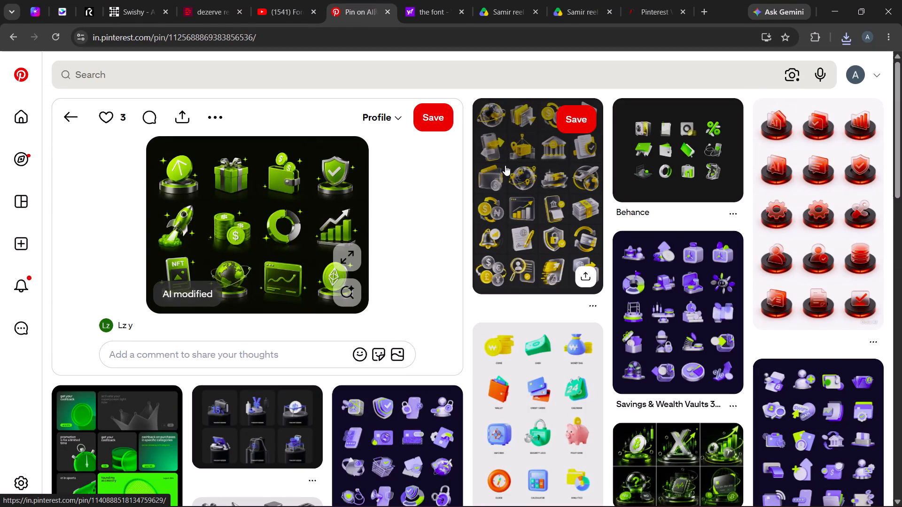
Open the dark pin with the grid of yellow and silver 3D finance icons and download its image.
{"action": "left_click", "coordinate": [524, 143]}
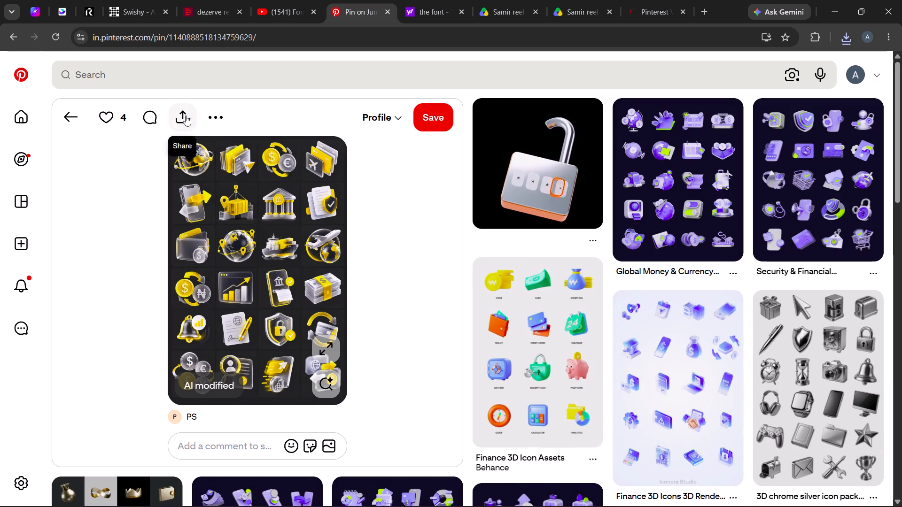
{"action": "left_click", "coordinate": [210, 115]}
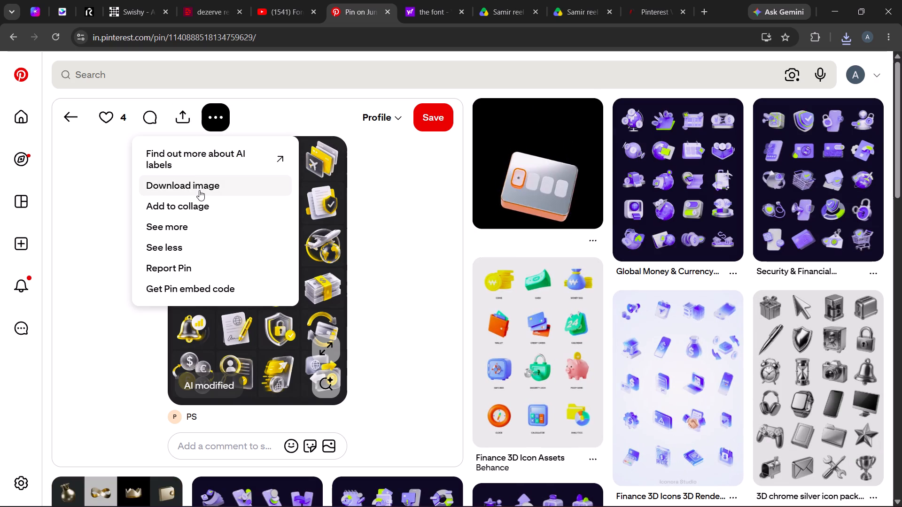
{"action": "left_click", "coordinate": [199, 190]}
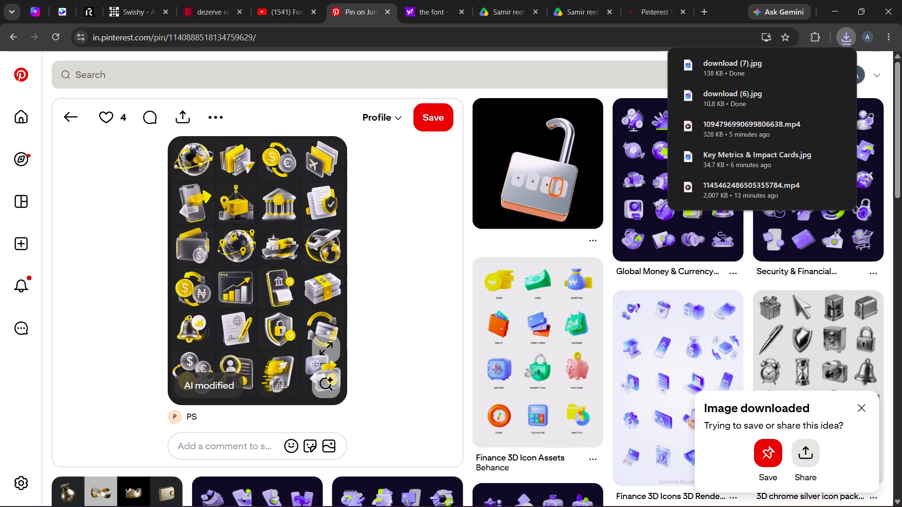
Attach the downloaded icon image download (7).jpg to the draft reply in the Claude chat, and return to Pinterest in Chrome.
{"action": "left_click_drag", "start_coordinate": [687, 64], "coordinate": [549, 499]}
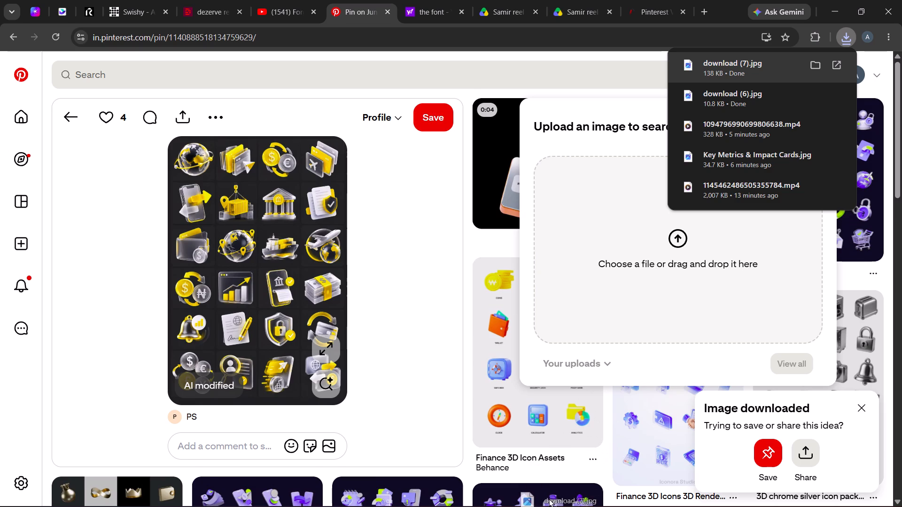
{"action": "left_click_drag", "start_coordinate": [549, 499], "coordinate": [657, 506]}
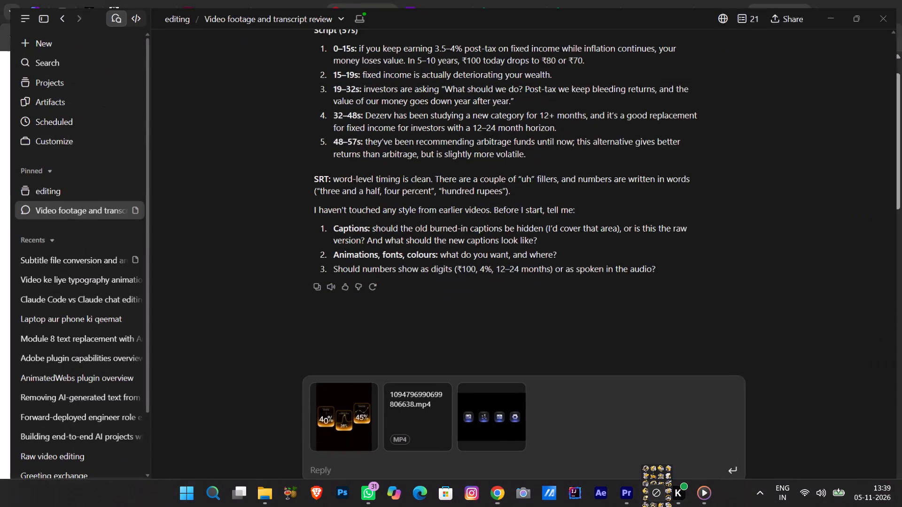
{"action": "left_click_drag", "start_coordinate": [657, 506], "coordinate": [574, 430]}
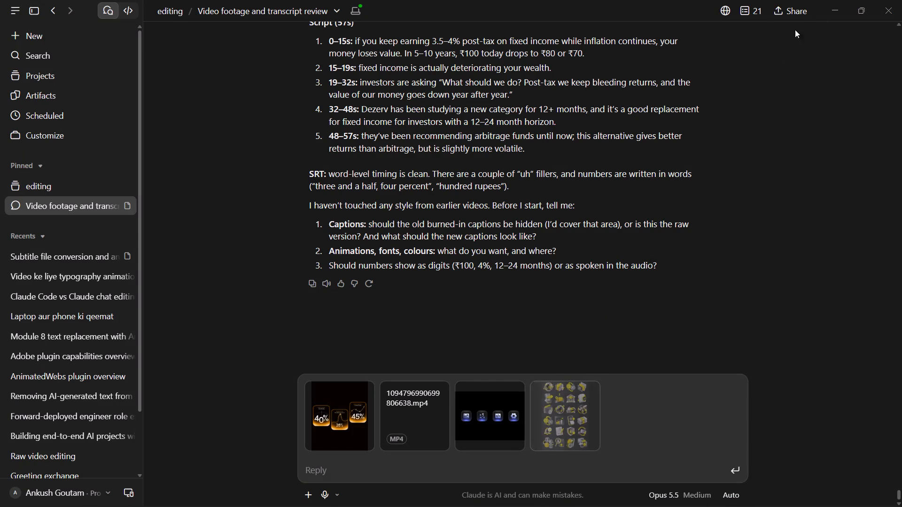
{"action": "left_click", "coordinate": [829, 8]}
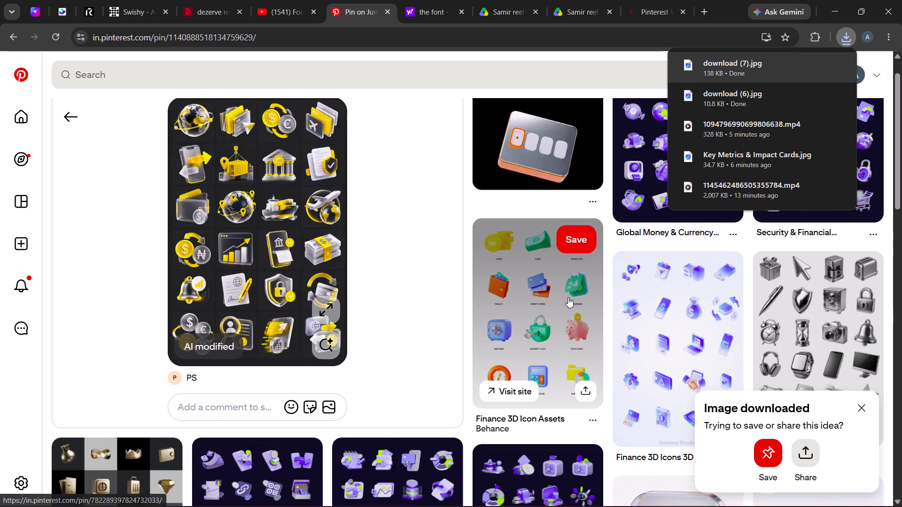
Look through the pins related to the yellow and silver finance icon set for more 3D icon style references.
{"action": "scroll", "coordinate": [568, 297], "scroll_direction": "down", "scroll_amount": 2}
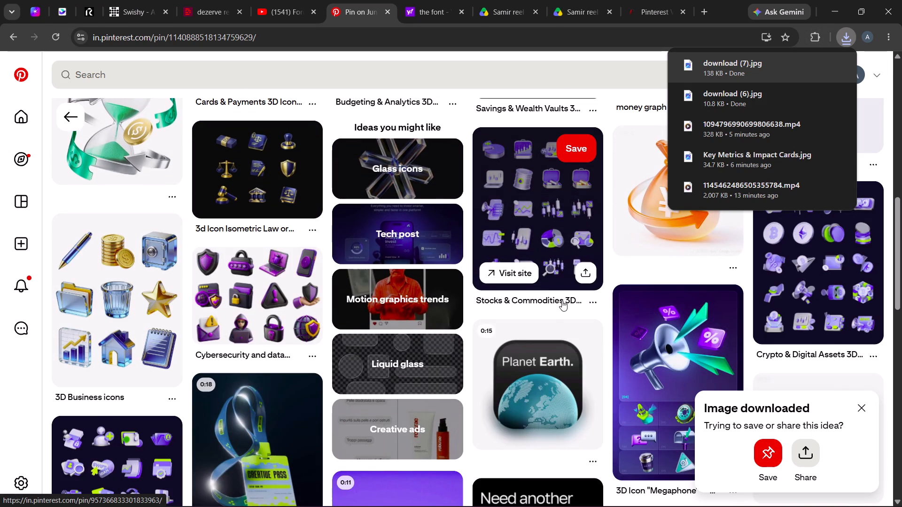
{"action": "scroll", "coordinate": [562, 300], "scroll_direction": "down", "scroll_amount": 2}
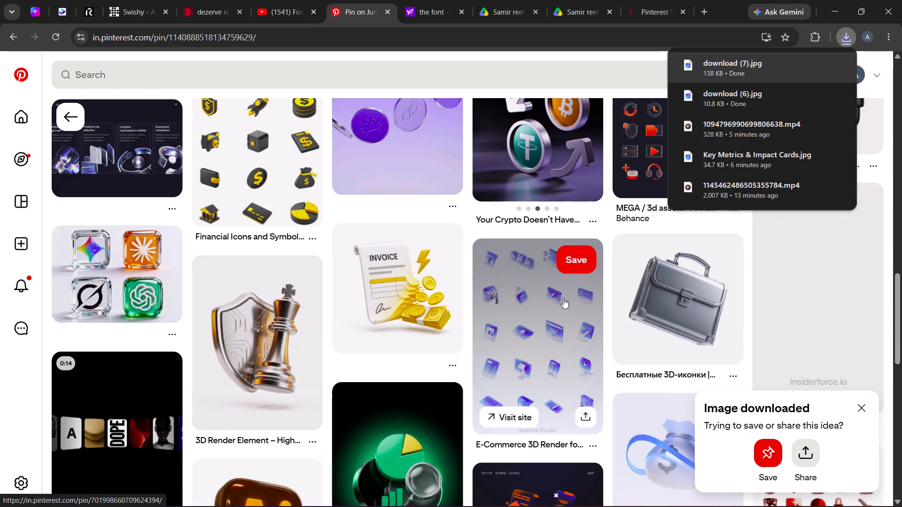
{"action": "scroll", "coordinate": [563, 298], "scroll_direction": "down", "scroll_amount": 1}
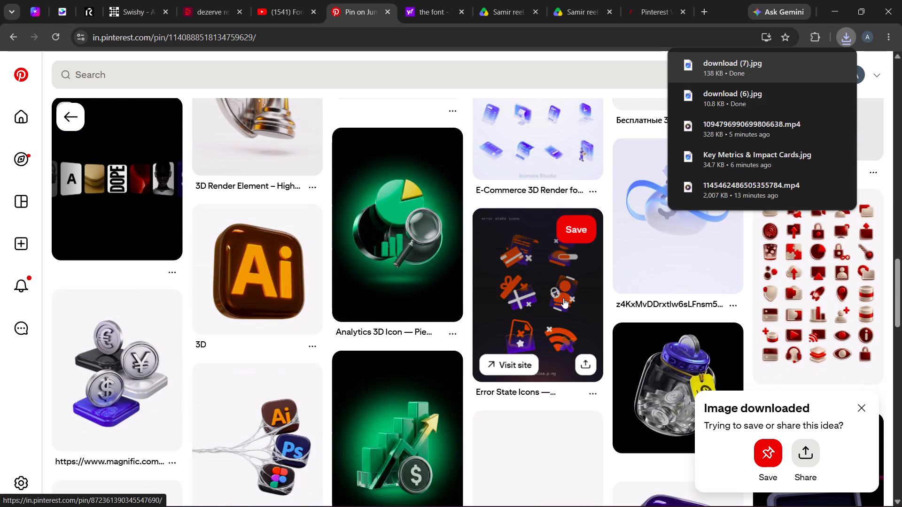
{"action": "scroll", "coordinate": [563, 298], "scroll_direction": "down", "scroll_amount": 1}
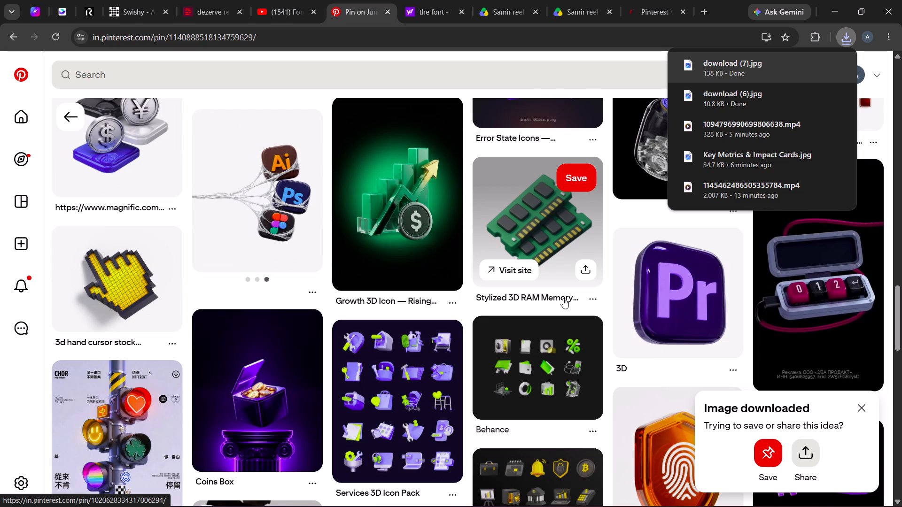
{"action": "scroll", "coordinate": [563, 298], "scroll_direction": "down", "scroll_amount": 2}
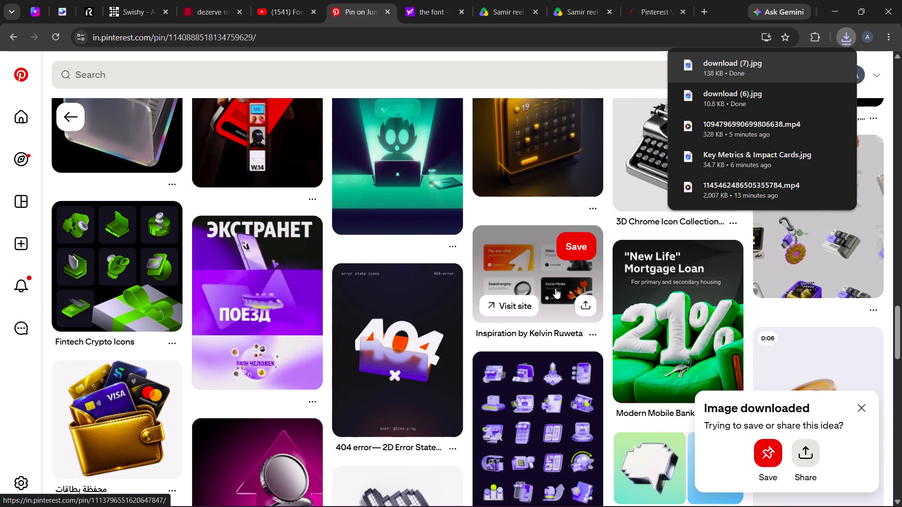
{"action": "scroll", "coordinate": [552, 290], "scroll_direction": "down", "scroll_amount": 2}
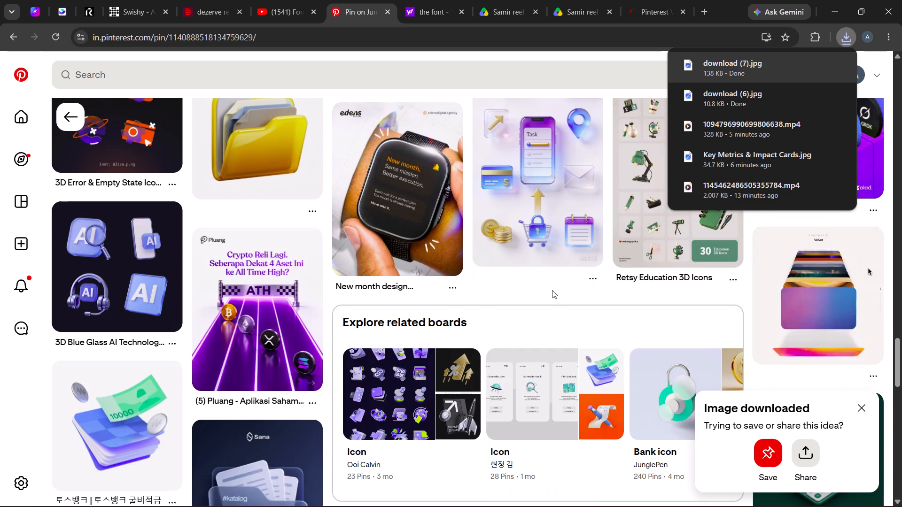
{"action": "scroll", "coordinate": [552, 290], "scroll_direction": "down", "scroll_amount": 3}
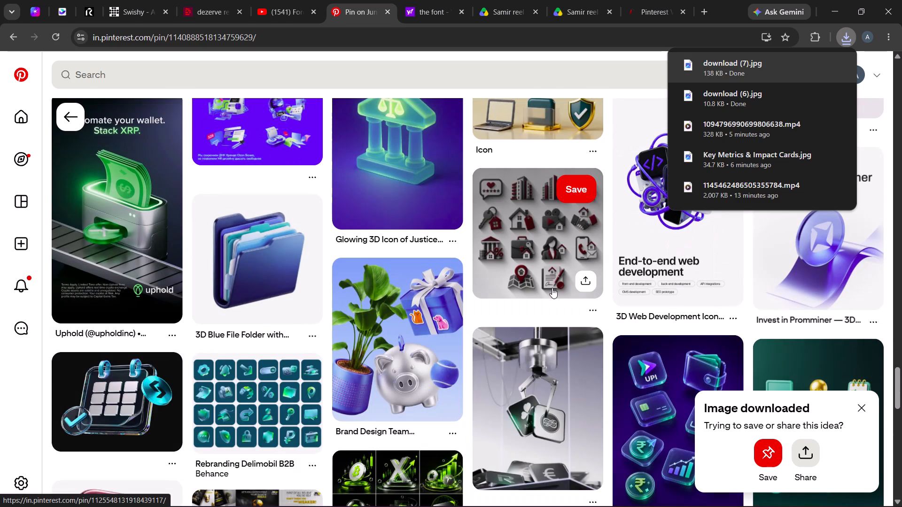
{"action": "scroll", "coordinate": [552, 288], "scroll_direction": "down", "scroll_amount": 2}
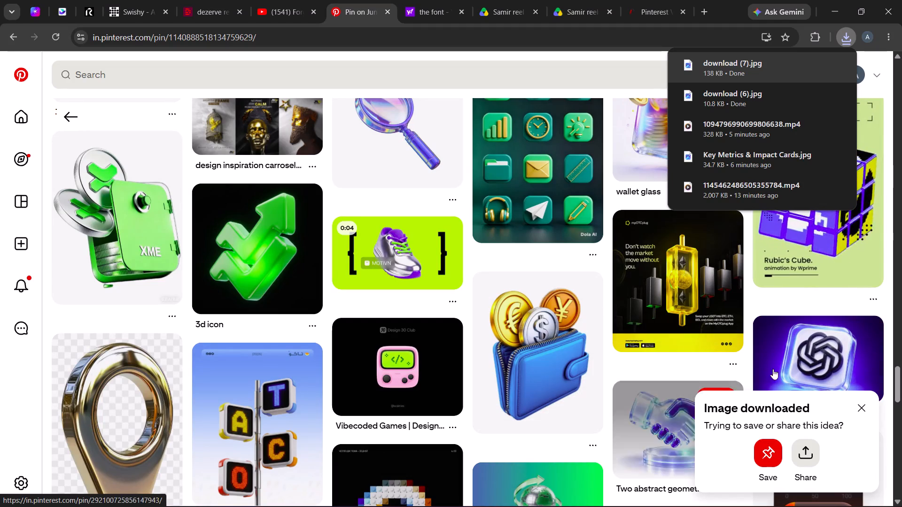
{"action": "left_click", "coordinate": [859, 406]}
{"action": "scroll", "coordinate": [622, 378], "scroll_direction": "down", "scroll_amount": 1}
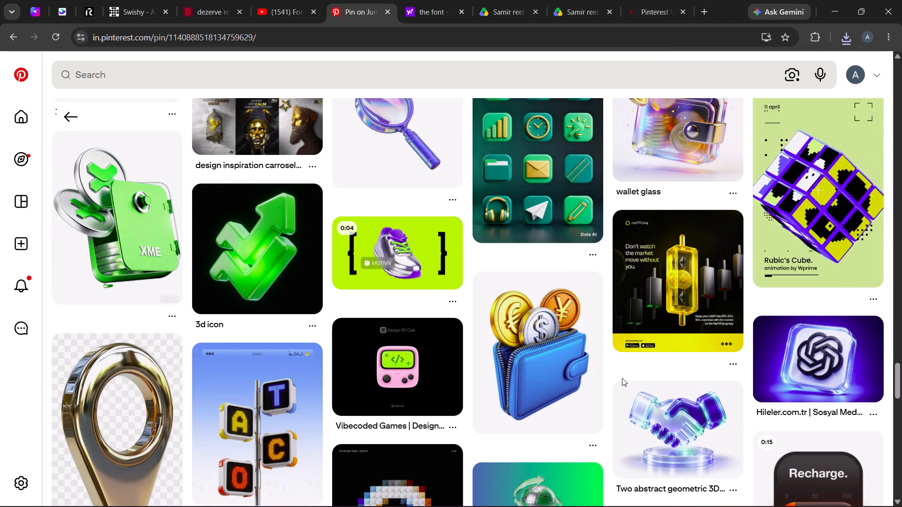
{"action": "scroll", "coordinate": [622, 378], "scroll_direction": "down", "scroll_amount": 2}
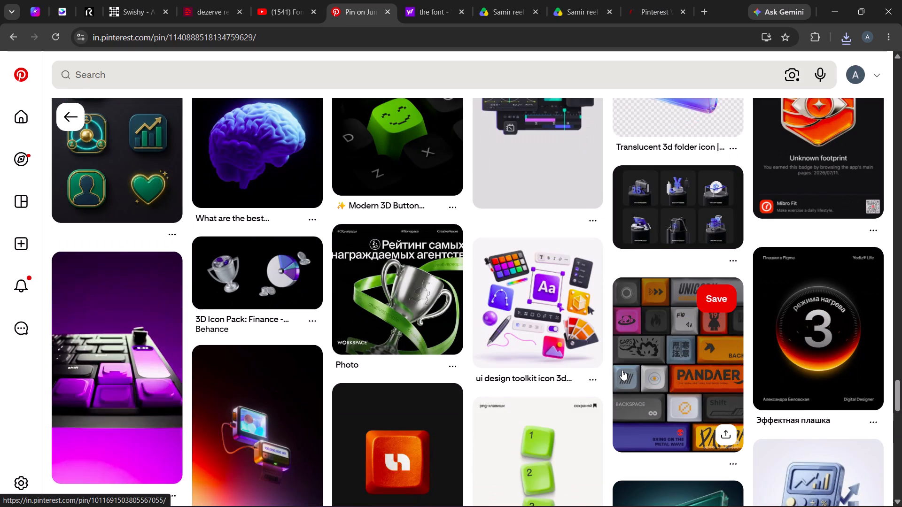
{"action": "scroll", "coordinate": [622, 370], "scroll_direction": "down", "scroll_amount": 2}
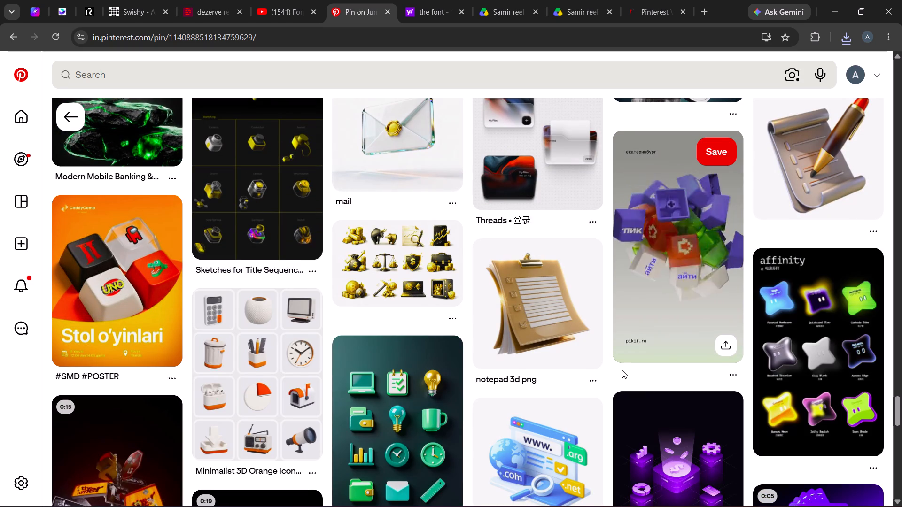
{"action": "scroll", "coordinate": [622, 370], "scroll_direction": "down", "scroll_amount": 1}
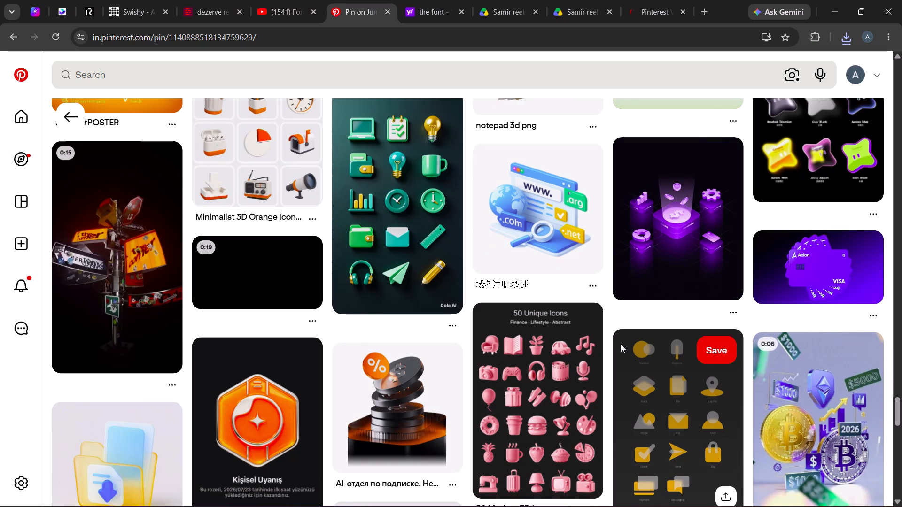
{"action": "scroll", "coordinate": [621, 344], "scroll_direction": "down", "scroll_amount": 1}
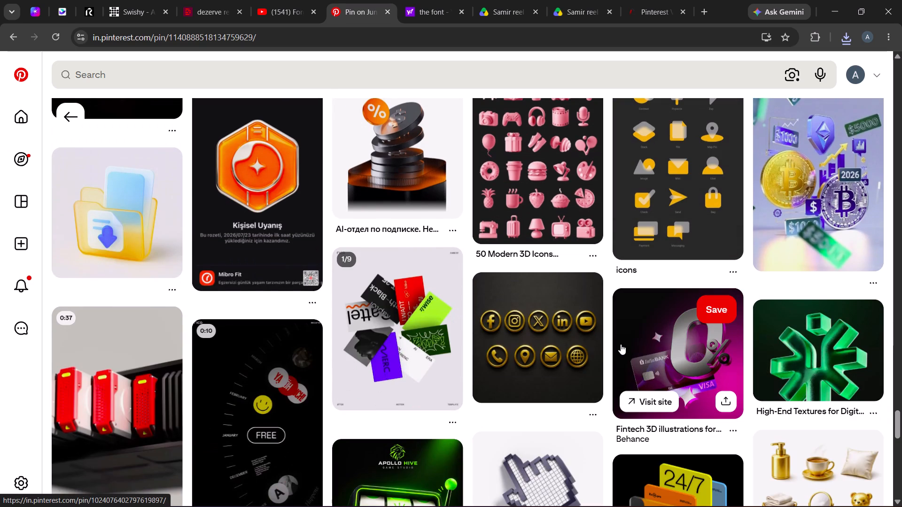
{"action": "scroll", "coordinate": [621, 344], "scroll_direction": "down", "scroll_amount": 1}
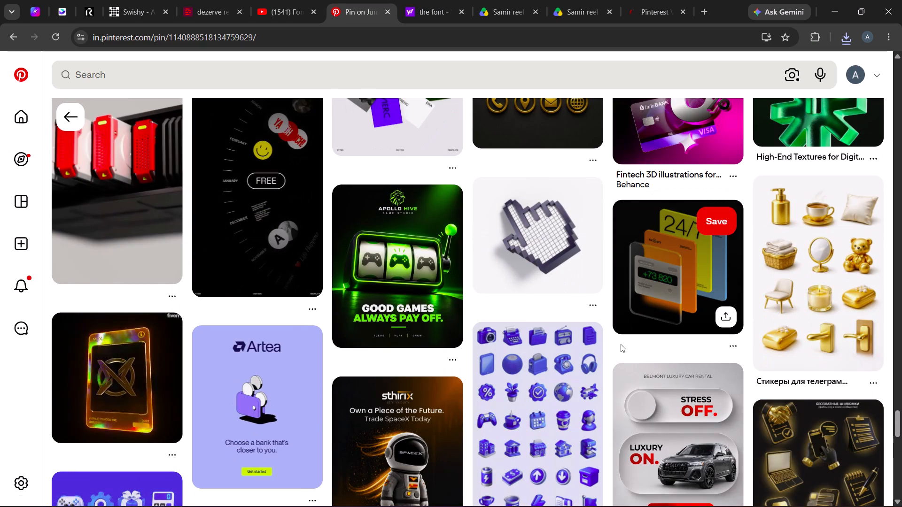
{"action": "scroll", "coordinate": [621, 344], "scroll_direction": "down", "scroll_amount": 3}
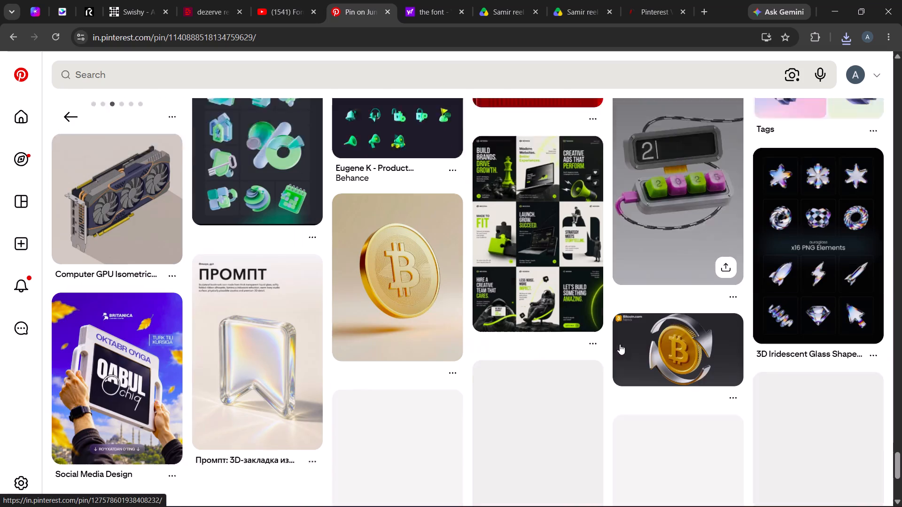
{"action": "scroll", "coordinate": [617, 341], "scroll_direction": "down", "scroll_amount": 1}
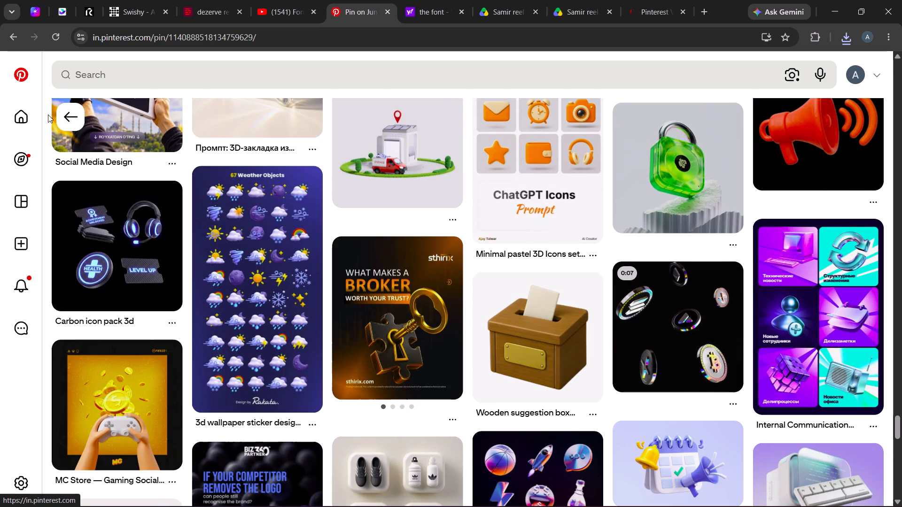
Go back through the visited pins and graph animation searches to the pin "Pro Video Editing: 10x Your Reels in Minutes!".
{"action": "left_click", "coordinate": [63, 121]}
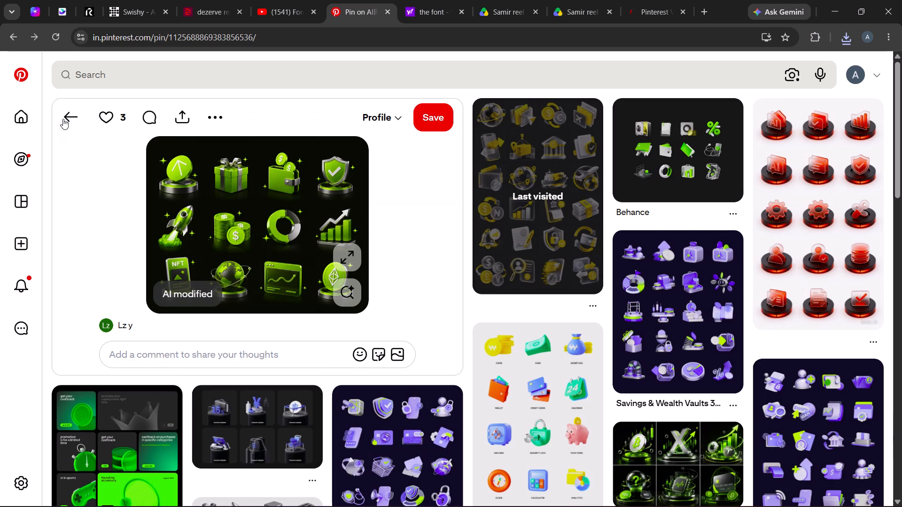
{"action": "left_click", "coordinate": [67, 120]}
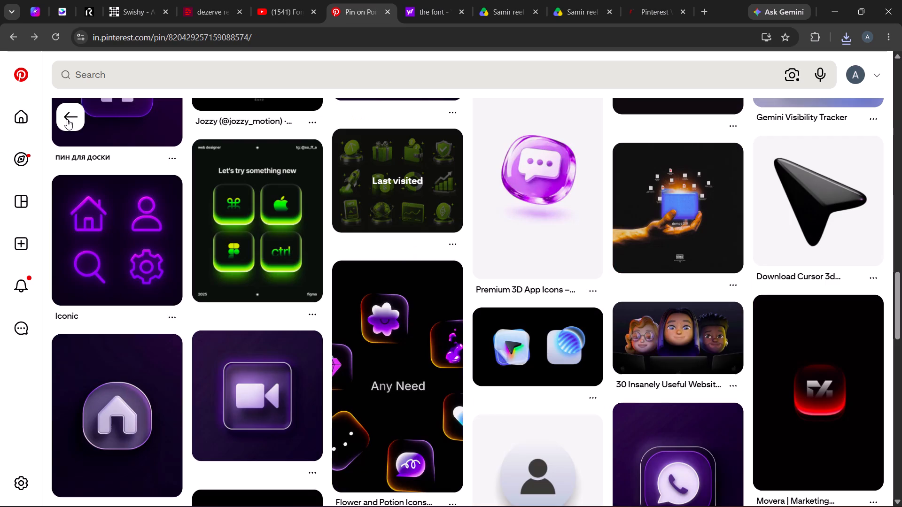
{"action": "left_click", "coordinate": [67, 119]}
{"action": "left_click", "coordinate": [64, 119]}
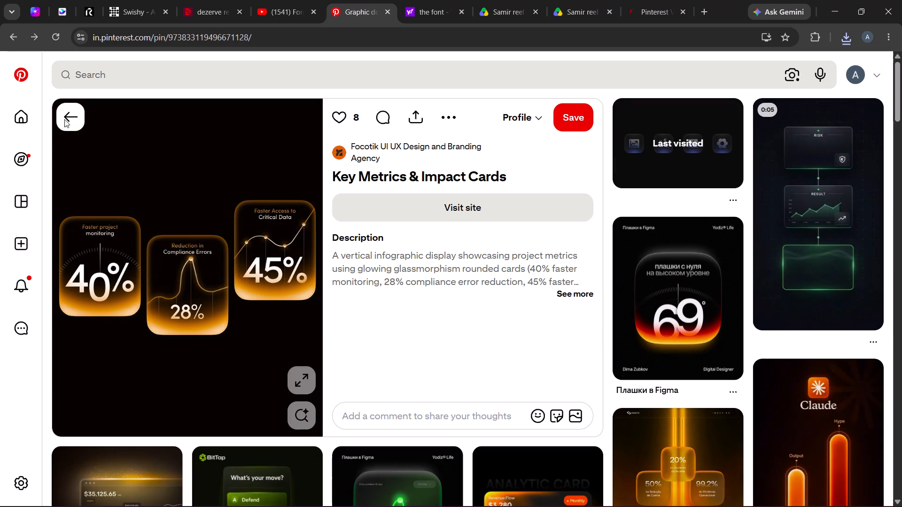
{"action": "left_click", "coordinate": [63, 120]}
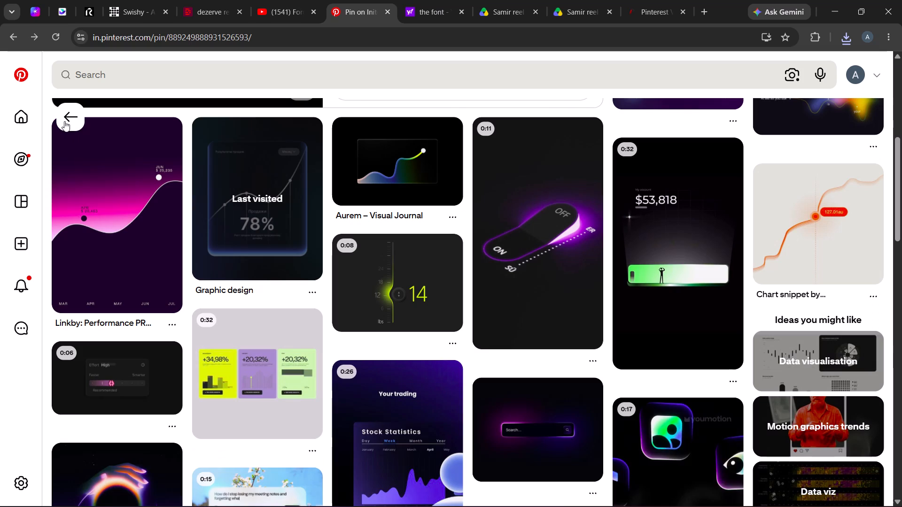
{"action": "scroll", "coordinate": [114, 217], "scroll_direction": "up", "scroll_amount": 3}
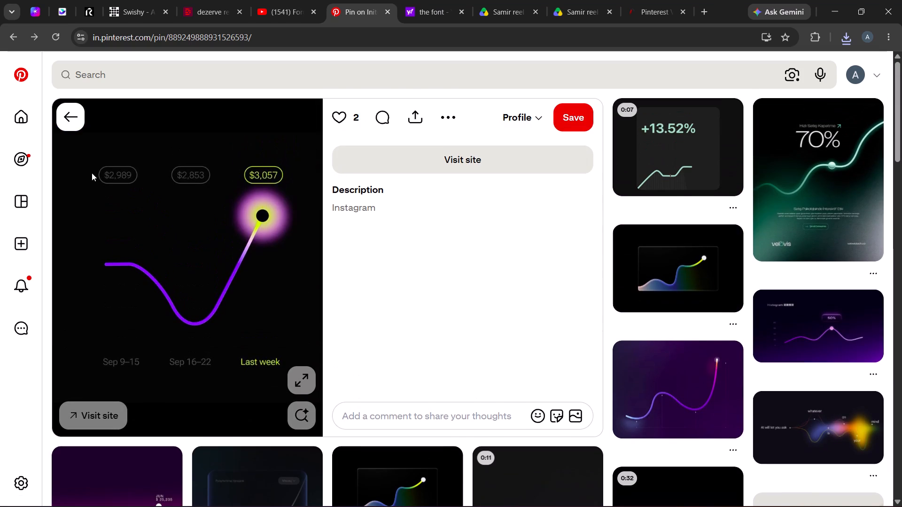
{"action": "scroll", "coordinate": [93, 171], "scroll_direction": "up", "scroll_amount": 2}
{"action": "left_click", "coordinate": [70, 115]}
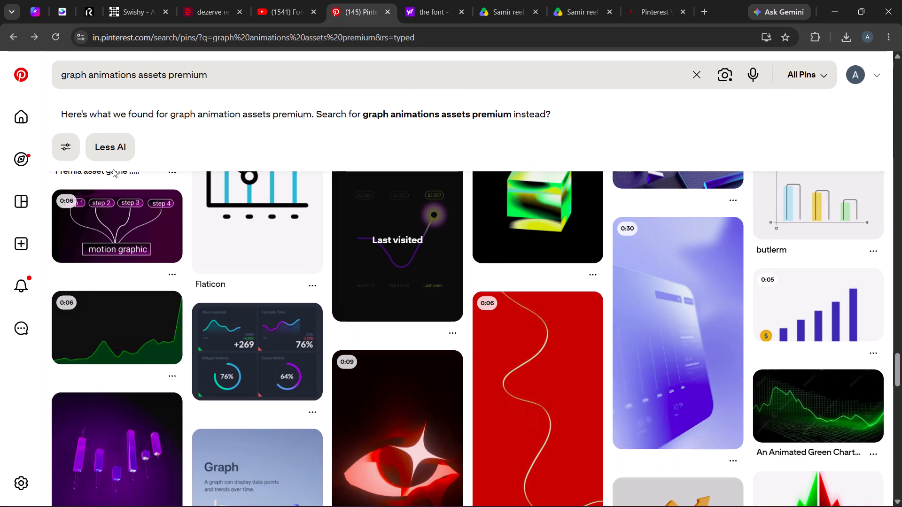
{"action": "left_click", "coordinate": [8, 34]}
{"action": "scroll", "coordinate": [247, 258], "scroll_direction": "up", "scroll_amount": 3}
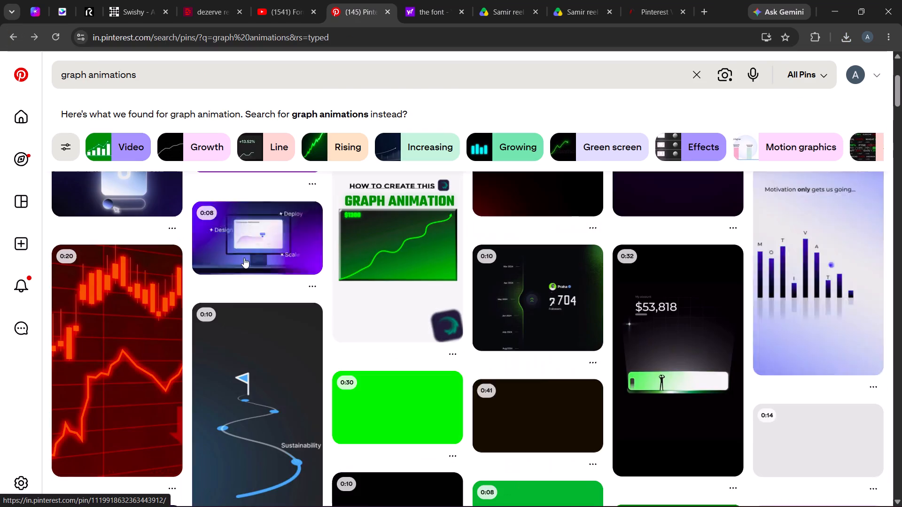
{"action": "scroll", "coordinate": [241, 257], "scroll_direction": "up", "scroll_amount": 7}
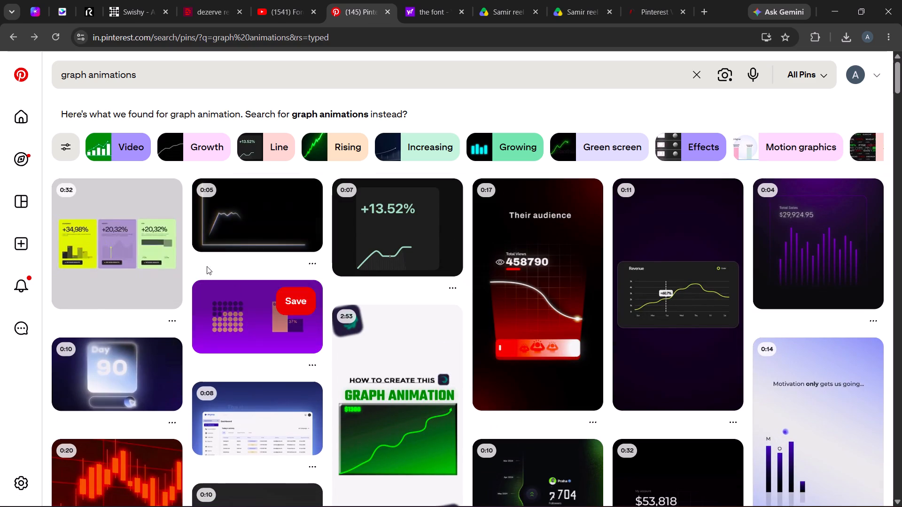
{"action": "left_click", "coordinate": [9, 31]}
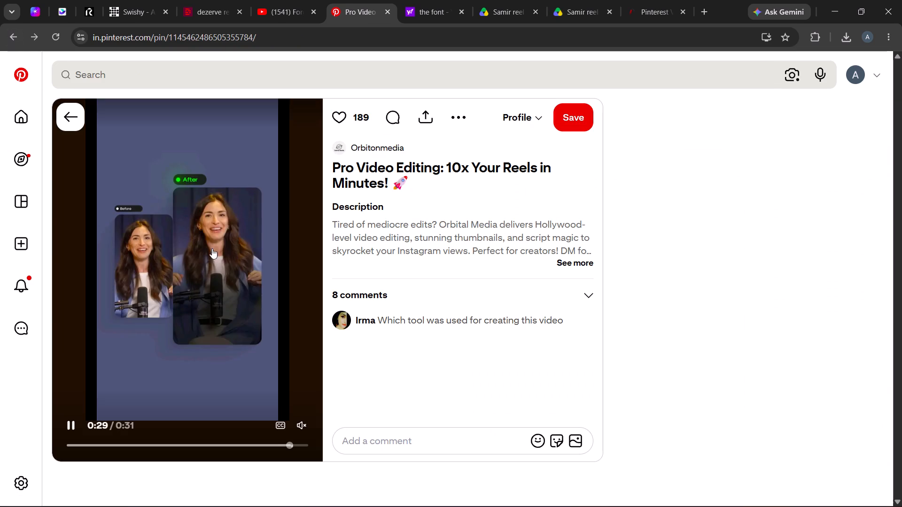
Look through the pins related to "Pro Video Editing: 10x Your Reels in Minutes!" for more reel-editing references.
{"action": "scroll", "coordinate": [225, 253], "scroll_direction": "down", "scroll_amount": 1}
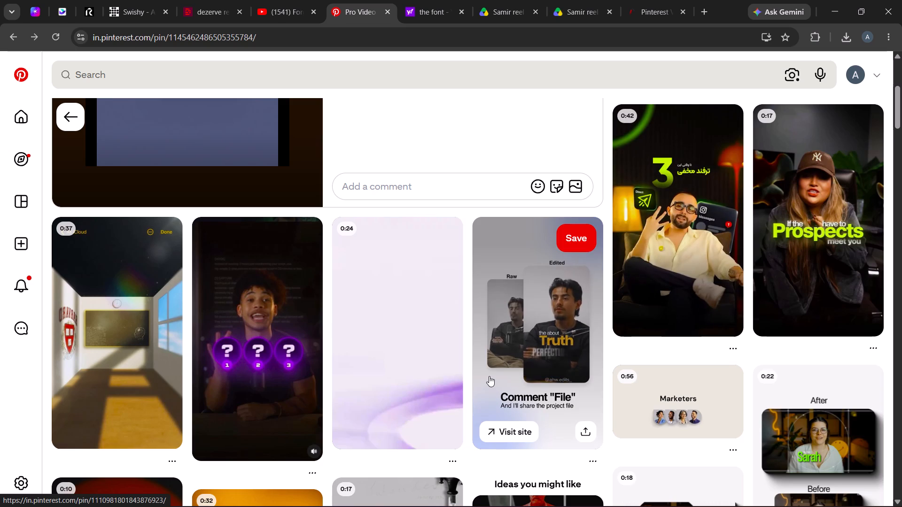
{"action": "scroll", "coordinate": [223, 343], "scroll_direction": "down", "scroll_amount": 2}
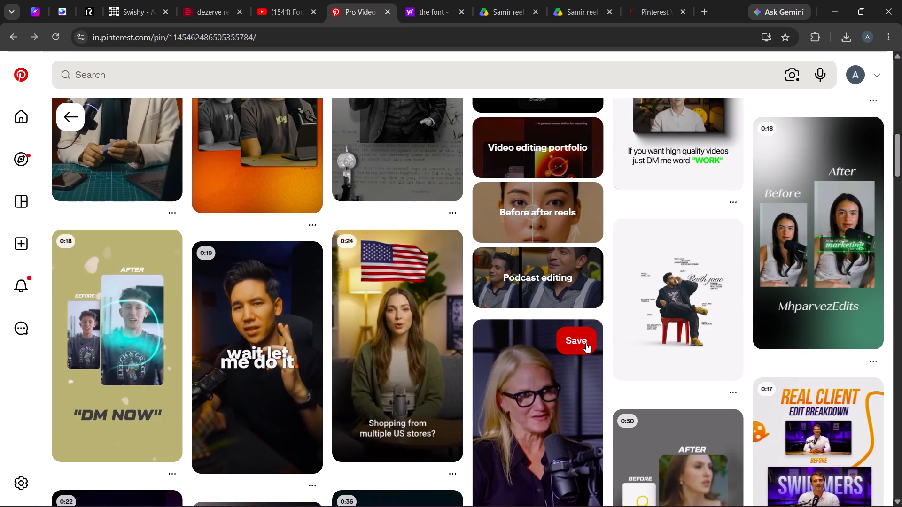
{"action": "scroll", "coordinate": [583, 344], "scroll_direction": "down", "scroll_amount": 1}
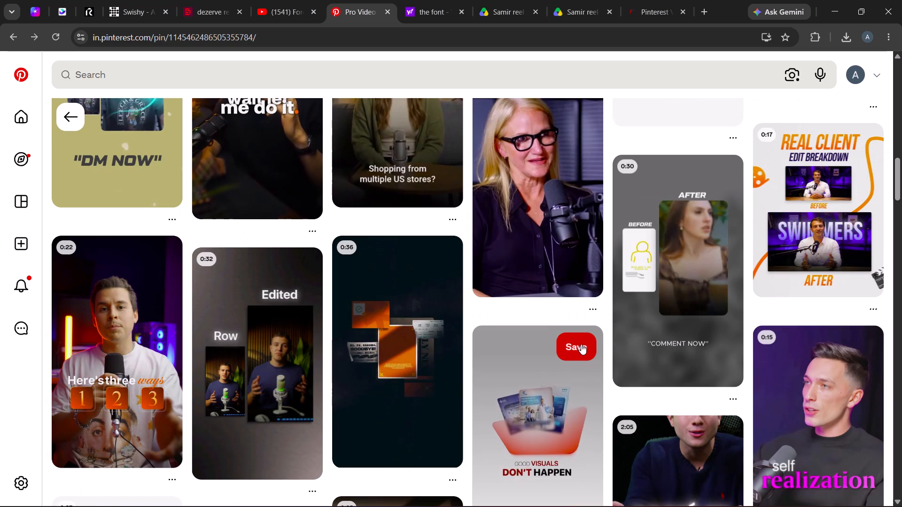
{"action": "scroll", "coordinate": [305, 339], "scroll_direction": "up", "scroll_amount": 4}
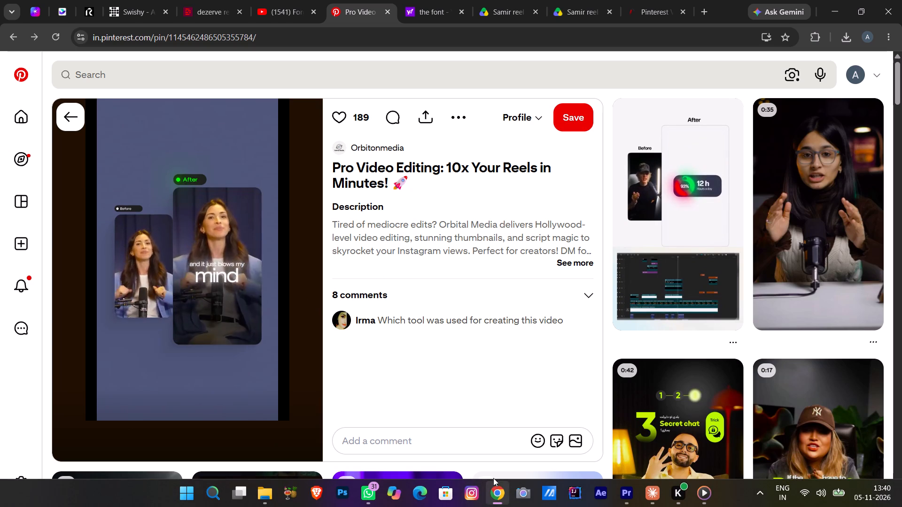
{"action": "left_click", "coordinate": [653, 498]}
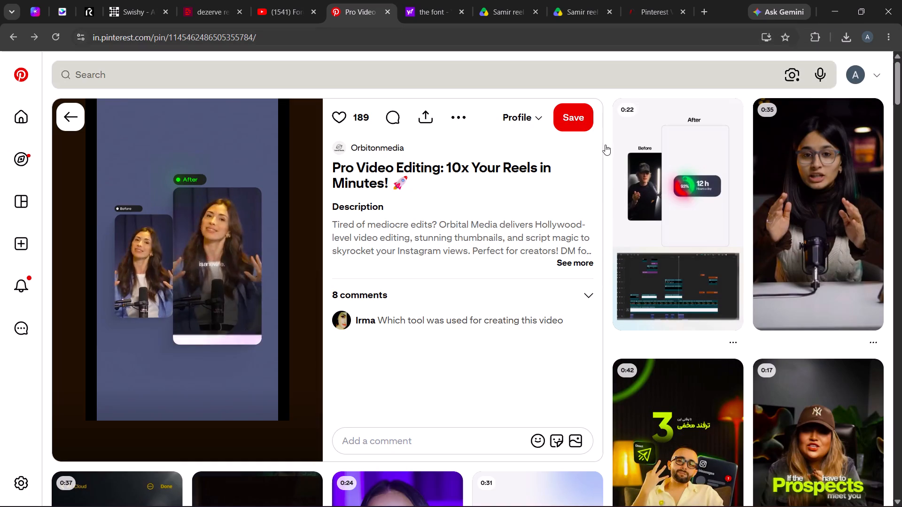
{"action": "left_click", "coordinate": [651, 229]}
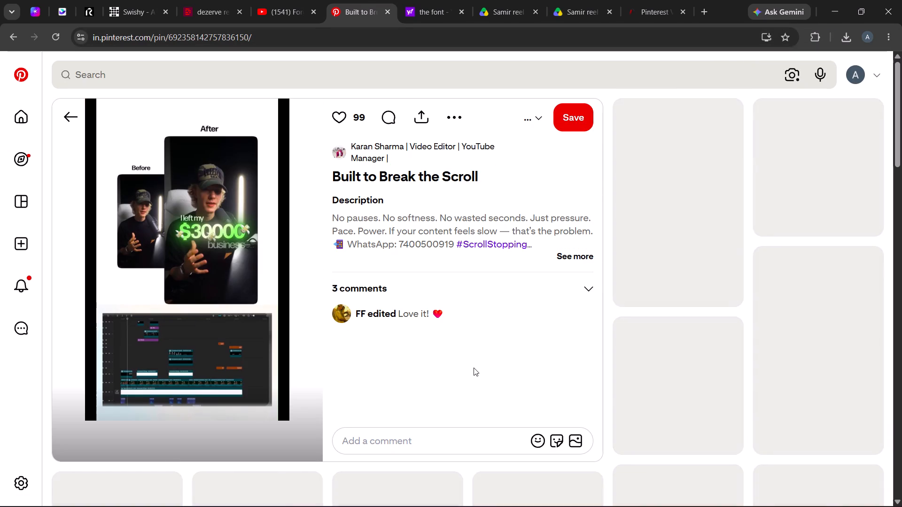
{"action": "scroll", "coordinate": [473, 361], "scroll_direction": "down", "scroll_amount": 3}
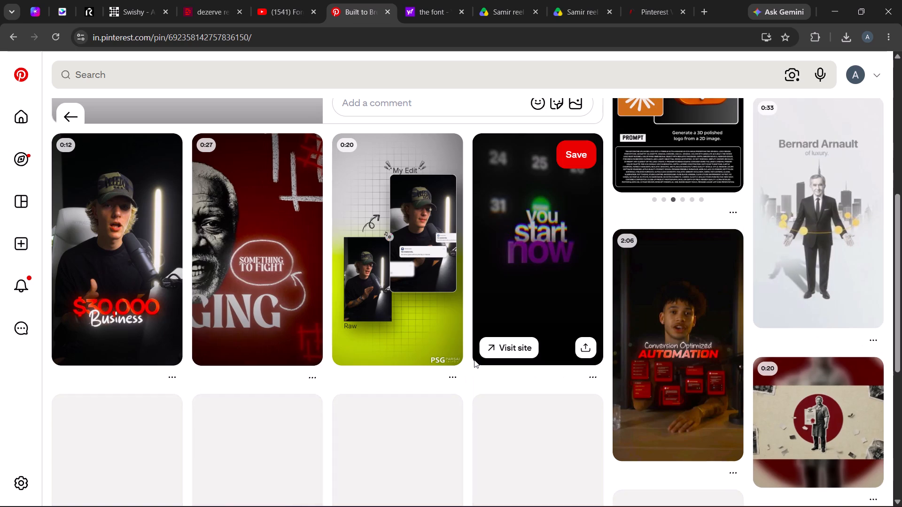
{"action": "scroll", "coordinate": [469, 360], "scroll_direction": "down", "scroll_amount": 1}
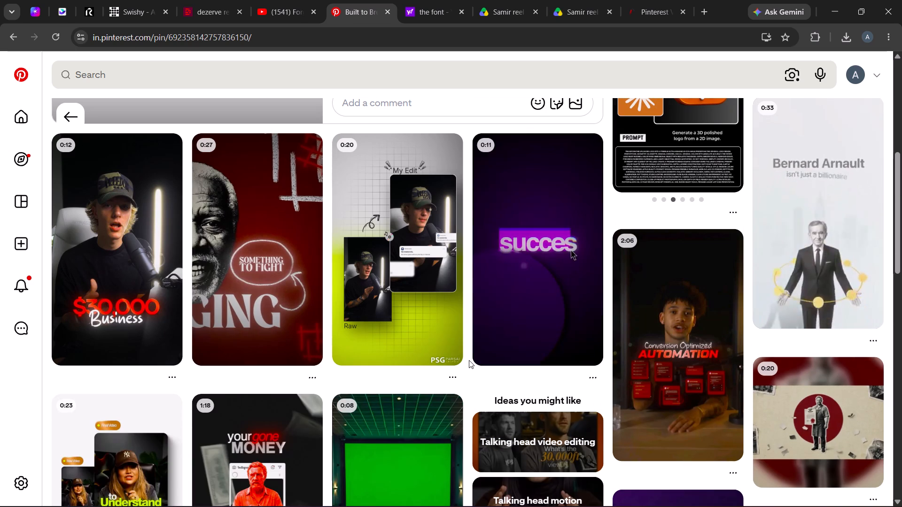
{"action": "scroll", "coordinate": [468, 361], "scroll_direction": "down", "scroll_amount": 2}
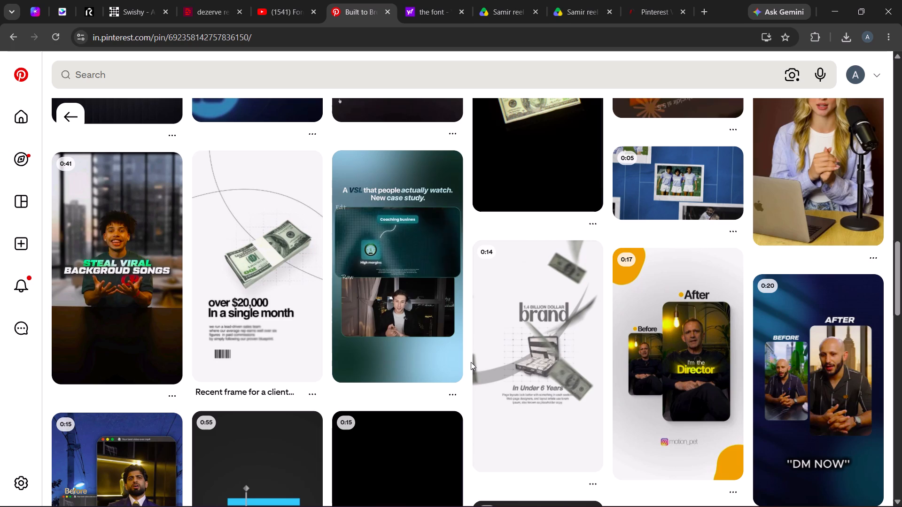
{"action": "scroll", "coordinate": [470, 360], "scroll_direction": "down", "scroll_amount": 3}
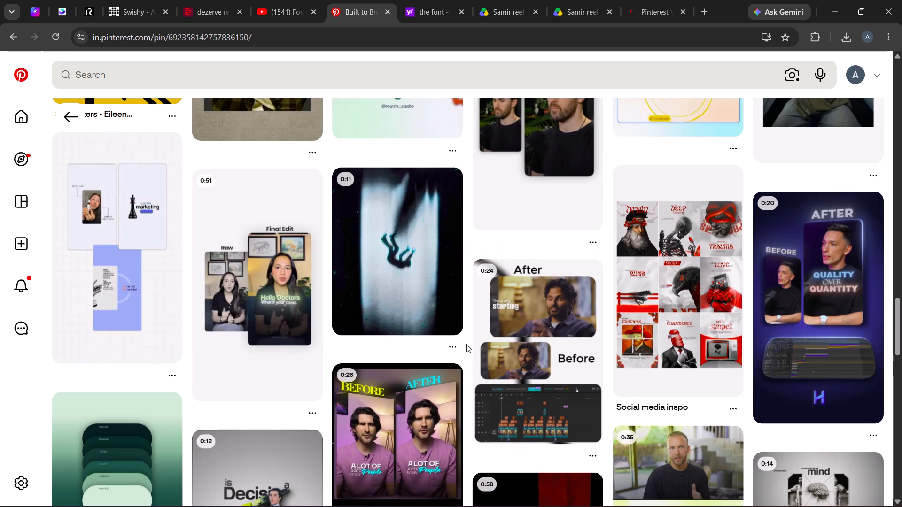
{"action": "scroll", "coordinate": [466, 344], "scroll_direction": "down", "scroll_amount": 3}
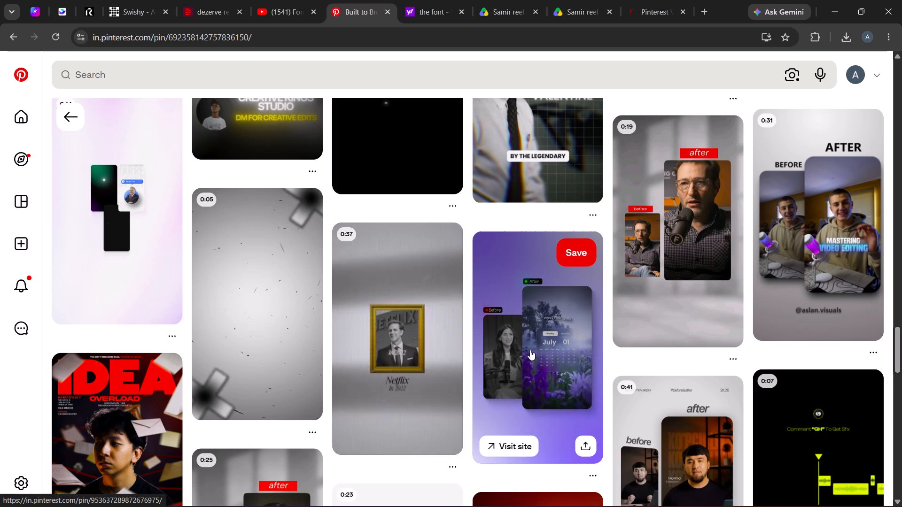
{"action": "scroll", "coordinate": [530, 350], "scroll_direction": "down", "scroll_amount": 2}
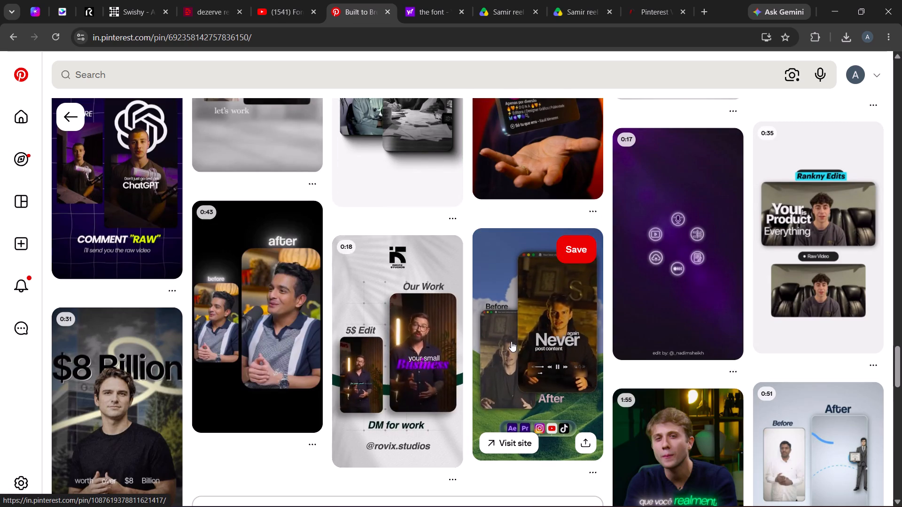
{"action": "scroll", "coordinate": [511, 341], "scroll_direction": "down", "scroll_amount": 1}
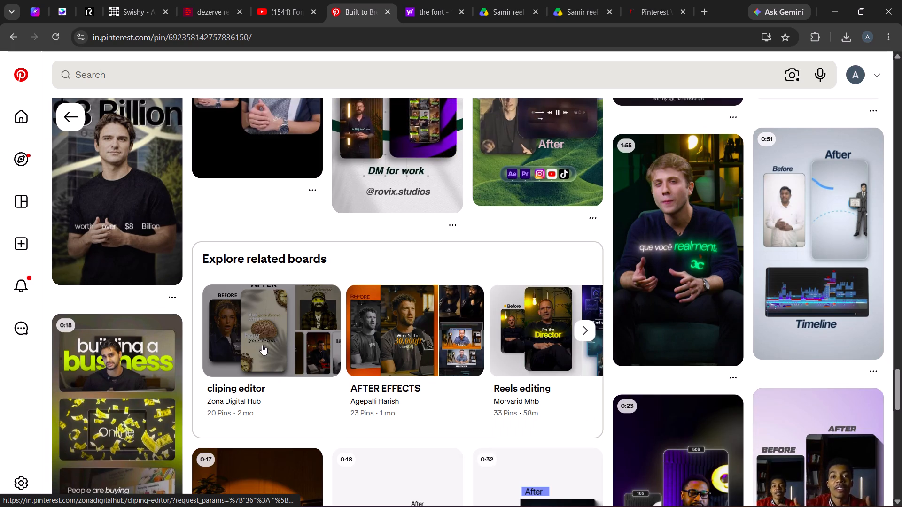
{"action": "scroll", "coordinate": [262, 345], "scroll_direction": "down", "scroll_amount": 1}
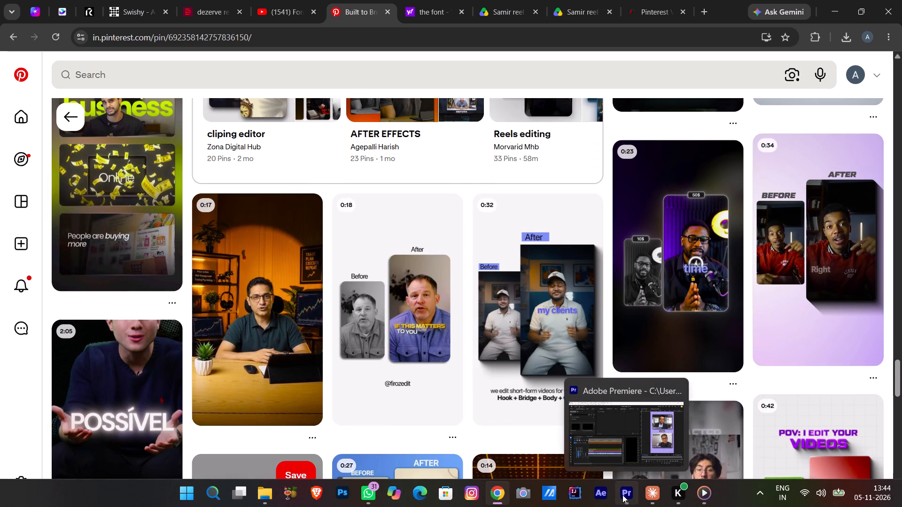
Switch to Premiere Pro and play the dezerve reel 1 sequence from the beginning.
{"action": "left_click", "coordinate": [622, 495]}
{"action": "left_click_drag", "start_coordinate": [234, 301], "coordinate": [78, 323]}
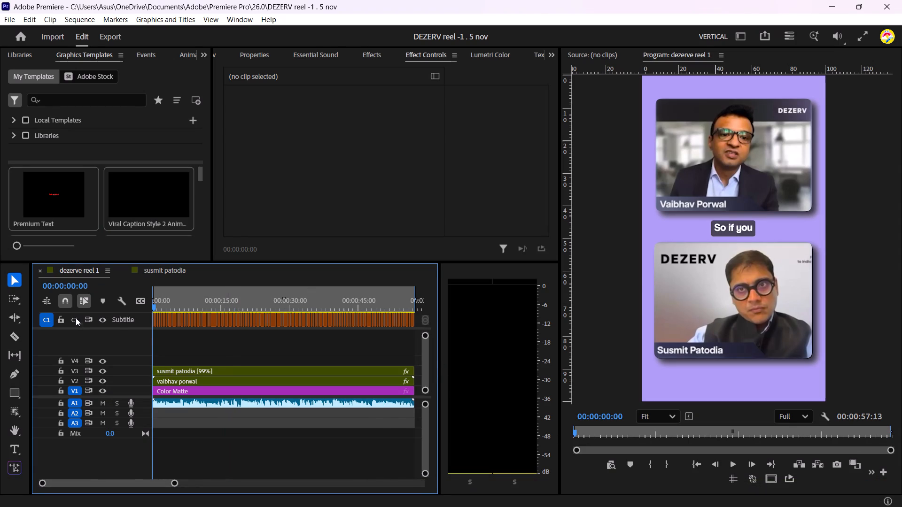
{"action": "key", "text": "space"}
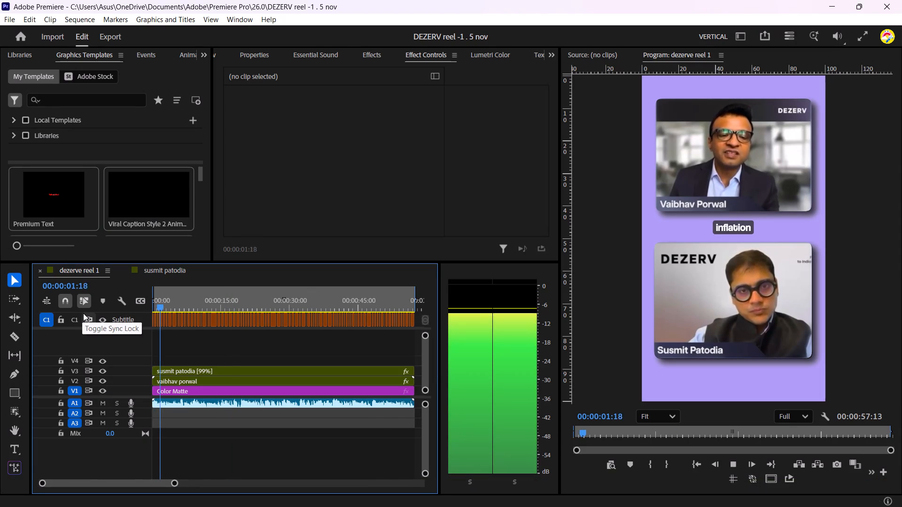
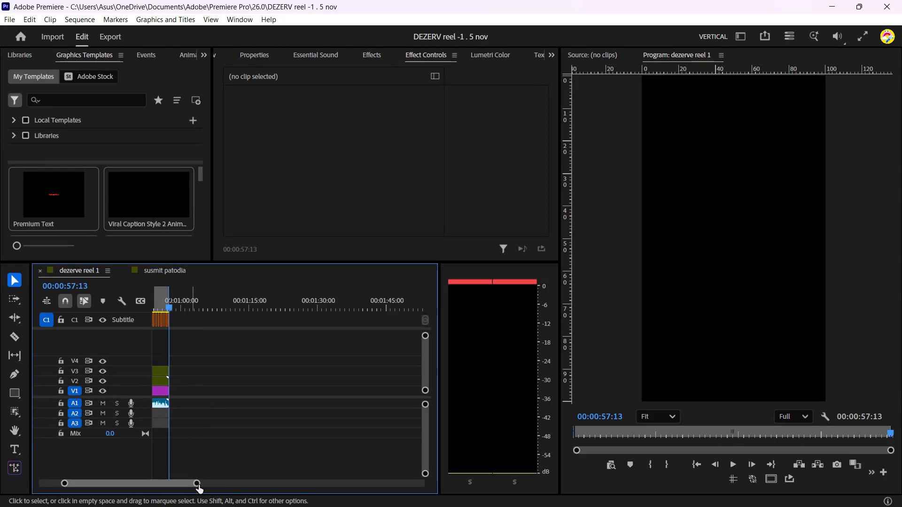
Duplicate all the V1–V3 and A1 clips of dezerve reel 1 further along the same tracks, starting at about 00:01:21.
{"action": "left_click_drag", "start_coordinate": [198, 485], "coordinate": [204, 481]}
{"action": "left_click_drag", "start_coordinate": [254, 438], "coordinate": [241, 388]}
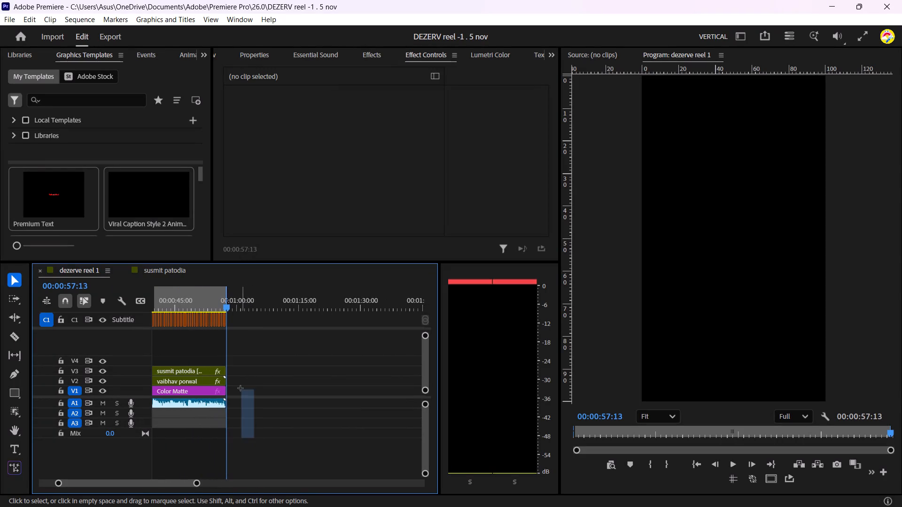
{"action": "left_click_drag", "start_coordinate": [241, 388], "coordinate": [102, 335]}
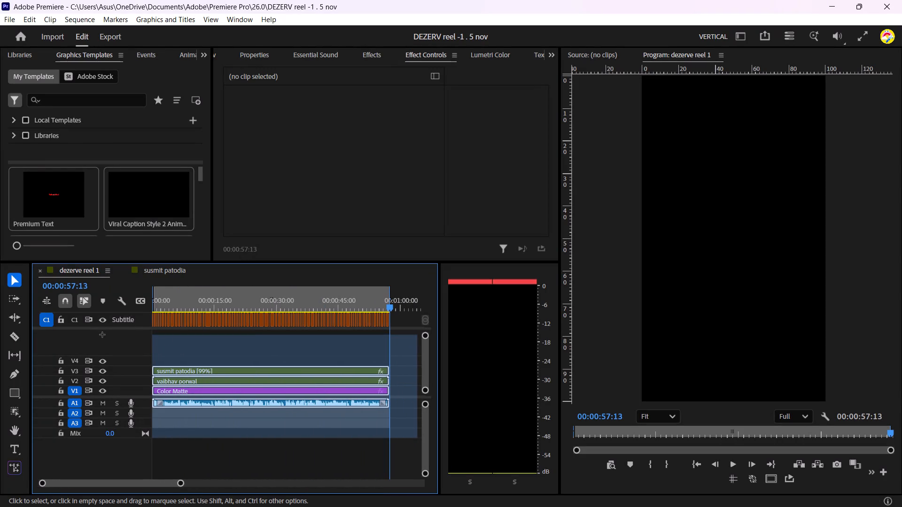
{"action": "left_click_drag", "start_coordinate": [102, 335], "coordinate": [102, 337]}
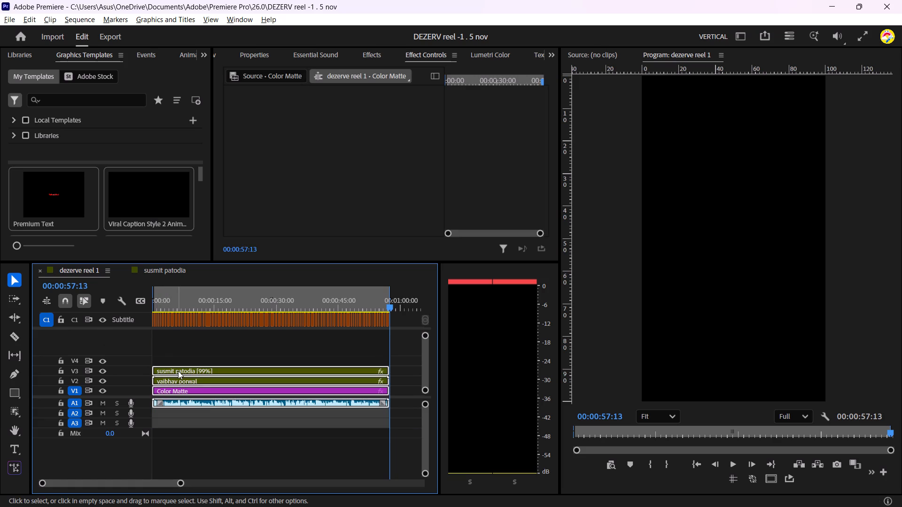
{"action": "left_click_drag", "start_coordinate": [178, 371], "coordinate": [414, 371], "text": "alt"}
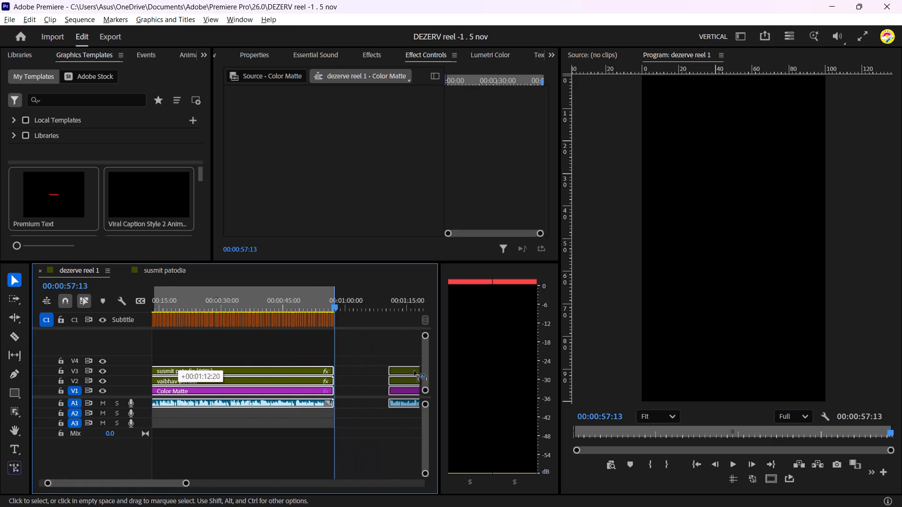
{"action": "left_click_drag", "start_coordinate": [414, 371], "coordinate": [303, 367], "text": "alt"}
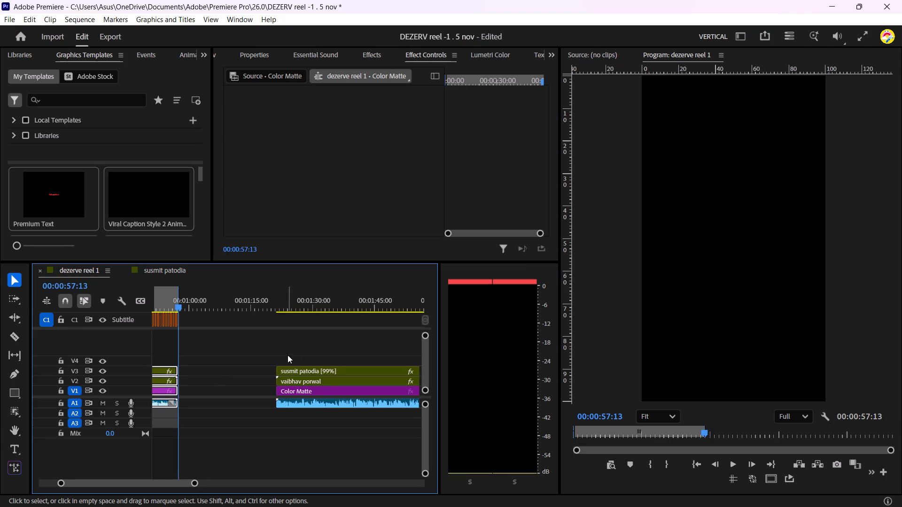
Replace the duplicated video and audio clips with a linked After Effects composition.
{"action": "scroll", "coordinate": [275, 348], "scroll_direction": "down", "scroll_amount": 2}
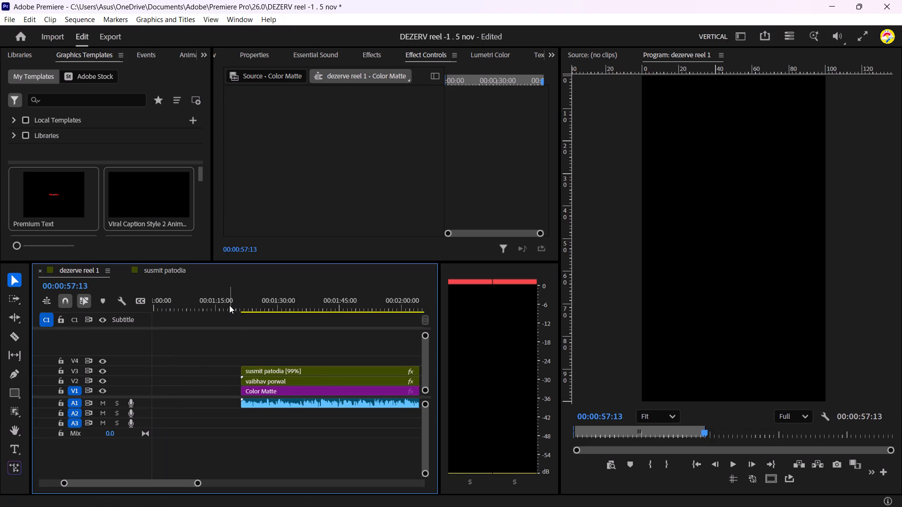
{"action": "left_click_drag", "start_coordinate": [263, 345], "coordinate": [295, 401]}
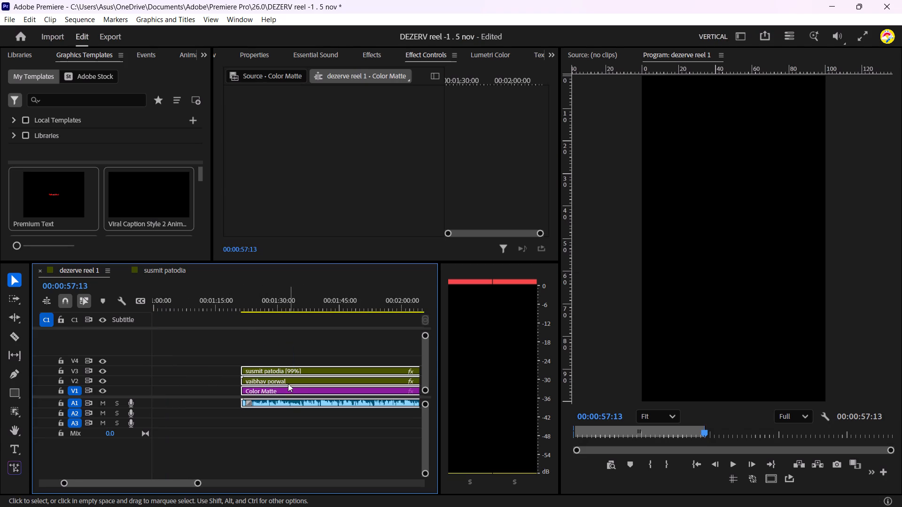
{"action": "left_click", "coordinate": [280, 301]}
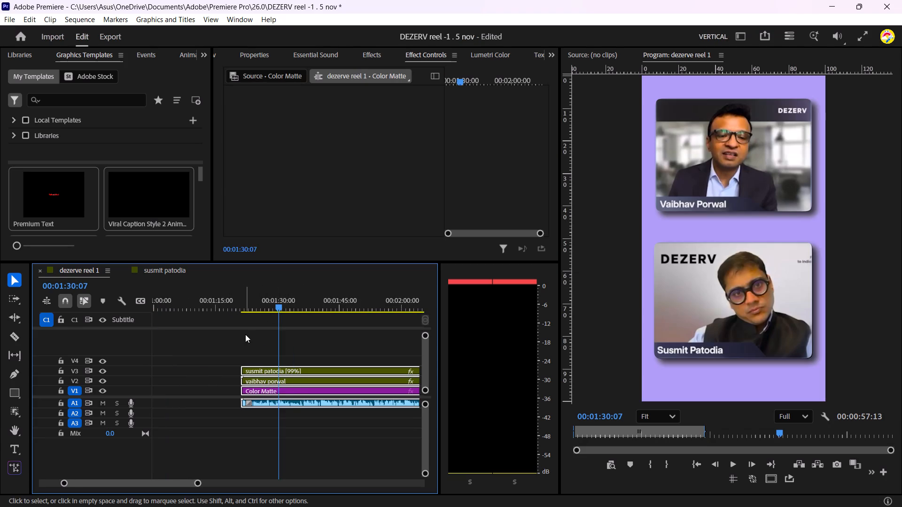
{"action": "right_click", "coordinate": [245, 334]}
{"action": "left_click_drag", "start_coordinate": [261, 339], "coordinate": [297, 414]}
{"action": "right_click", "coordinate": [295, 384]}
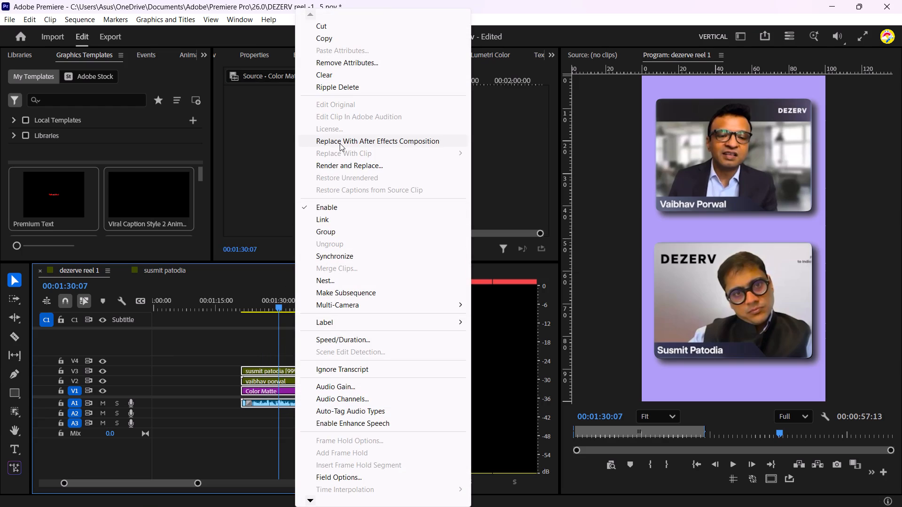
{"action": "left_click", "coordinate": [340, 143]}
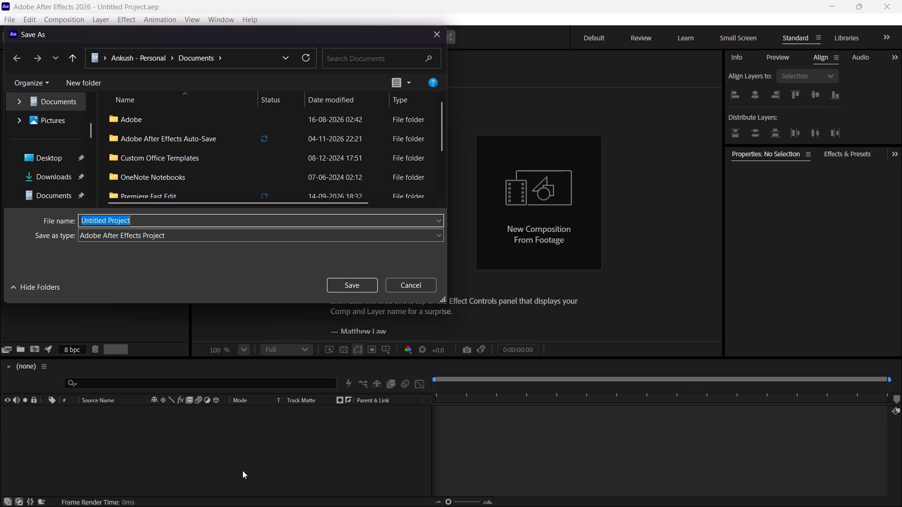
Save the new After Effects project as "Dezerv" in the Documents folder.
{"action": "key", "text": "d"}
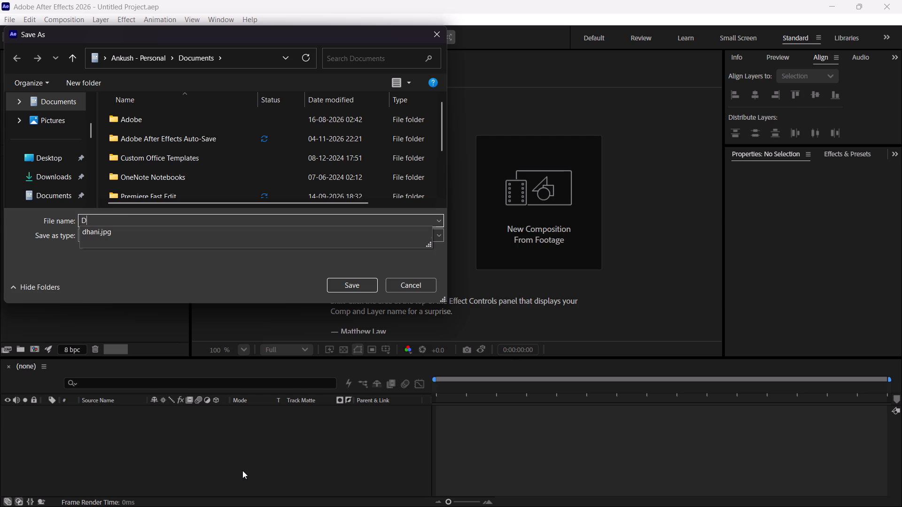
{"action": "key", "text": "e"}
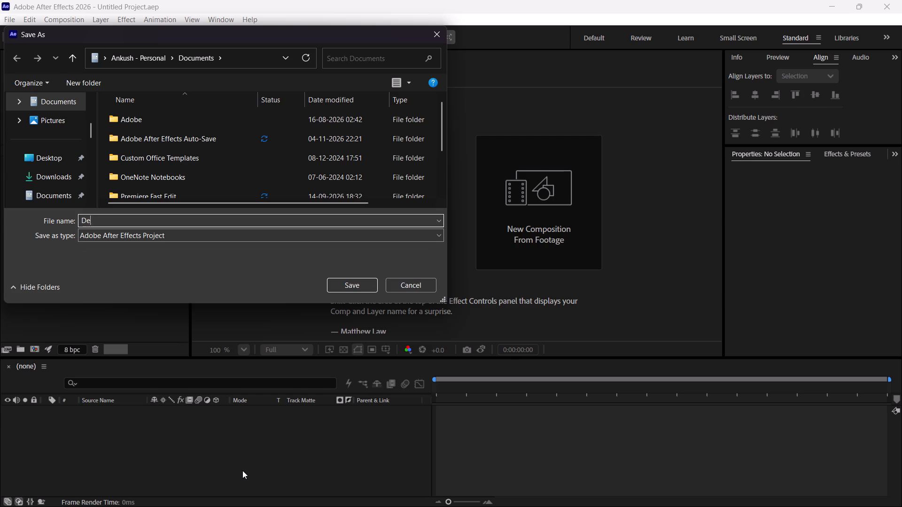
{"action": "key", "text": "z"}
{"action": "type", "text": "er"}
{"action": "type", "text": "v"}
{"action": "key", "text": "space"}
{"action": "left_click", "coordinate": [350, 284]}
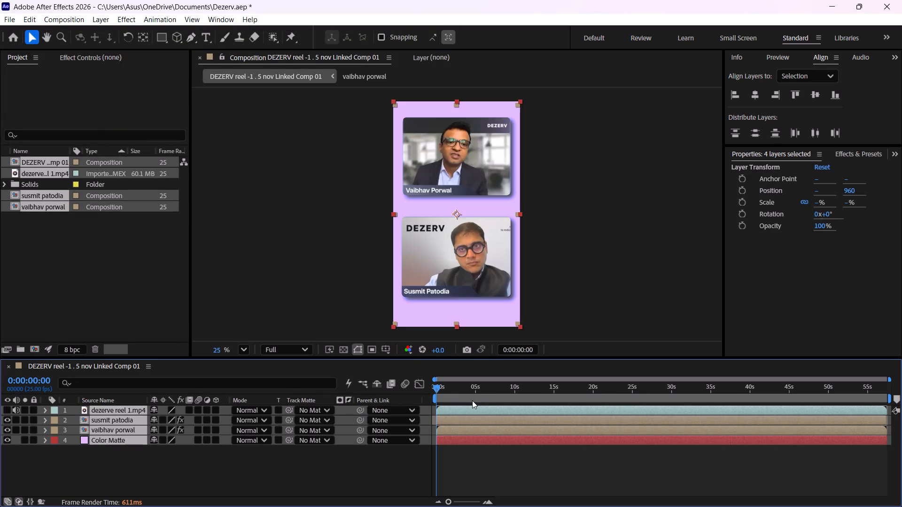
Scrub through the linked composition and play its opening seconds to check preview playback.
{"action": "scroll", "coordinate": [506, 467], "scroll_direction": "down", "scroll_amount": 2}
{"action": "left_click_drag", "start_coordinate": [435, 390], "coordinate": [571, 412]}
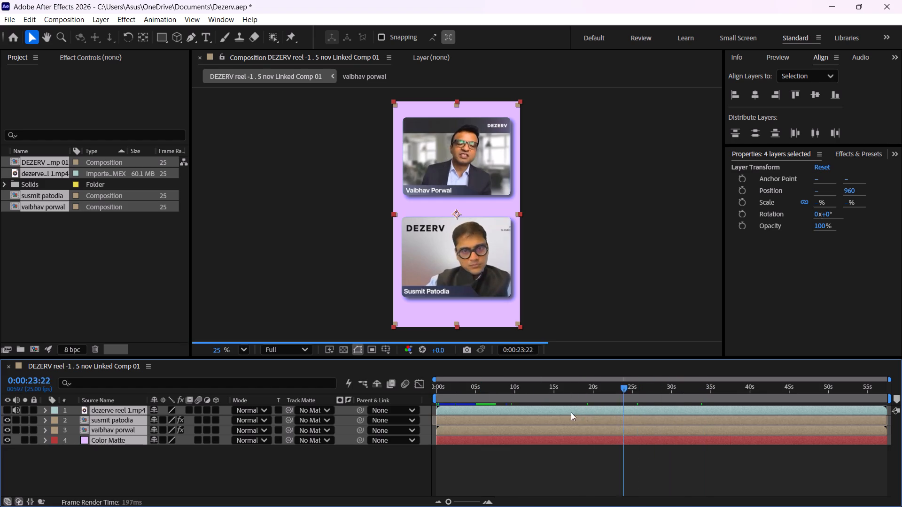
{"action": "left_click_drag", "start_coordinate": [571, 412], "coordinate": [428, 418]}
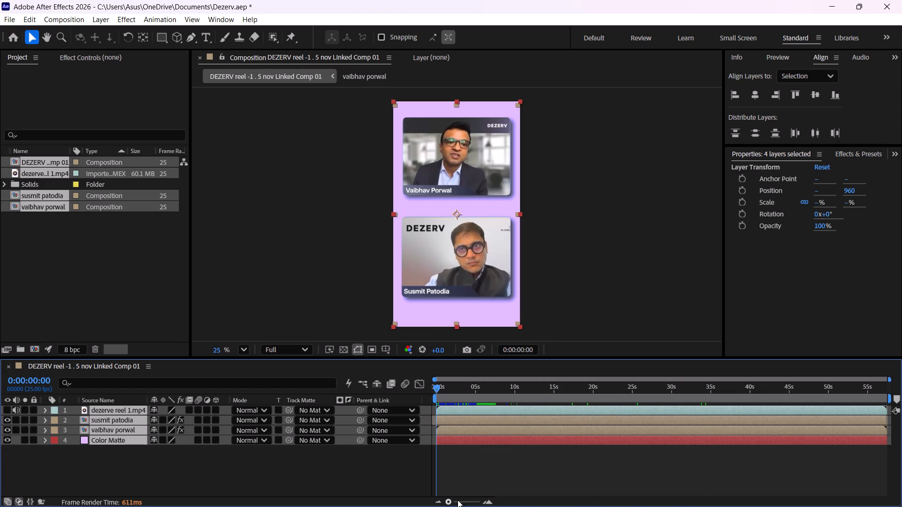
{"action": "left_click", "coordinate": [474, 471]}
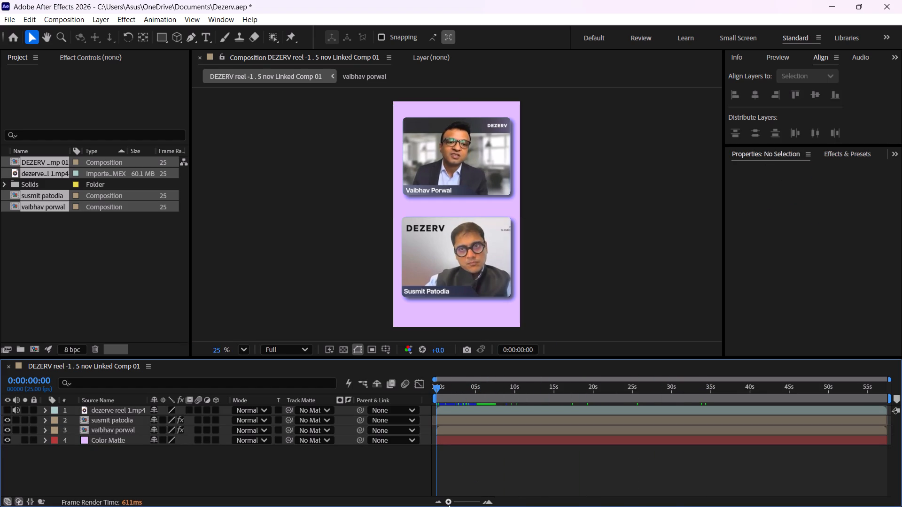
{"action": "left_click_drag", "start_coordinate": [449, 506], "coordinate": [469, 504]}
{"action": "scroll", "coordinate": [469, 469], "scroll_direction": "up", "scroll_amount": 3}
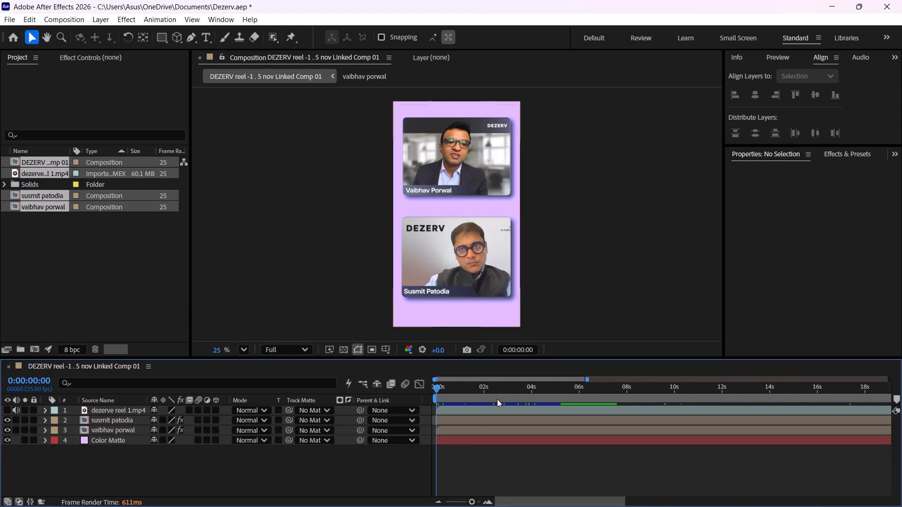
{"action": "left_click_drag", "start_coordinate": [502, 397], "coordinate": [381, 405]}
{"action": "key", "text": "space"}
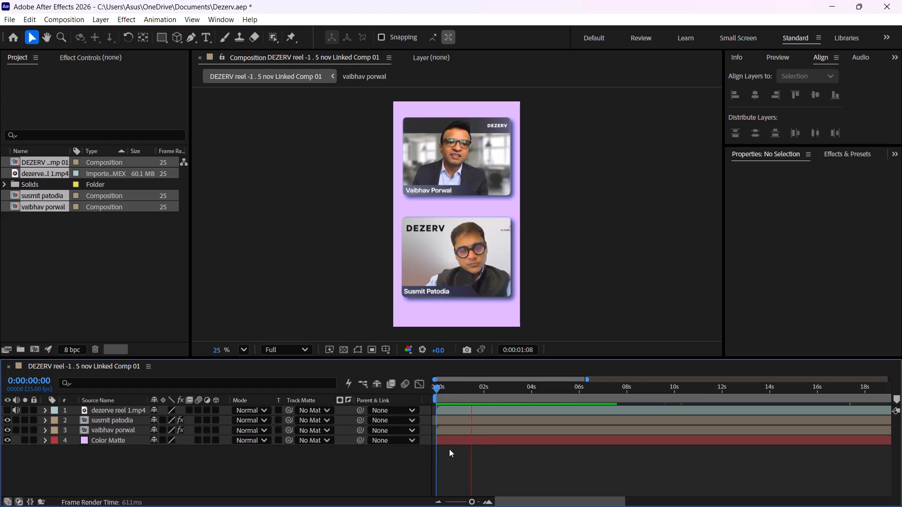
{"action": "key", "text": "space"}
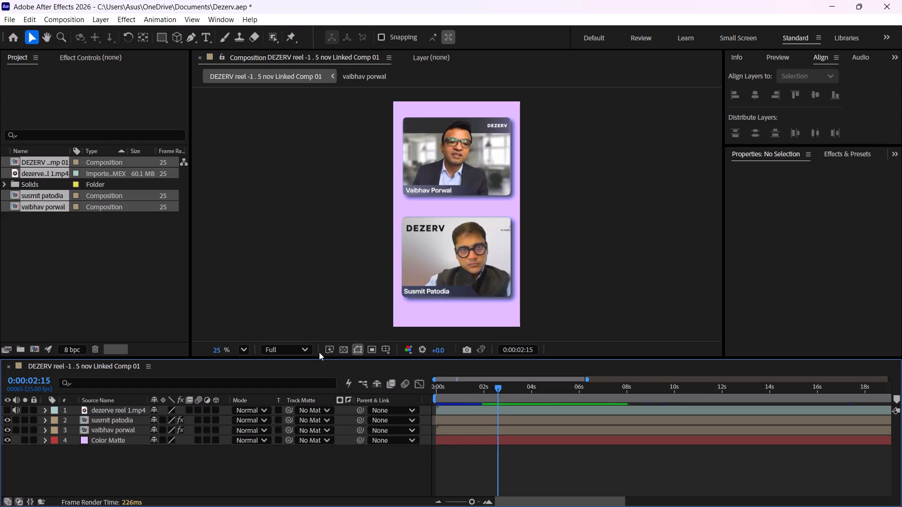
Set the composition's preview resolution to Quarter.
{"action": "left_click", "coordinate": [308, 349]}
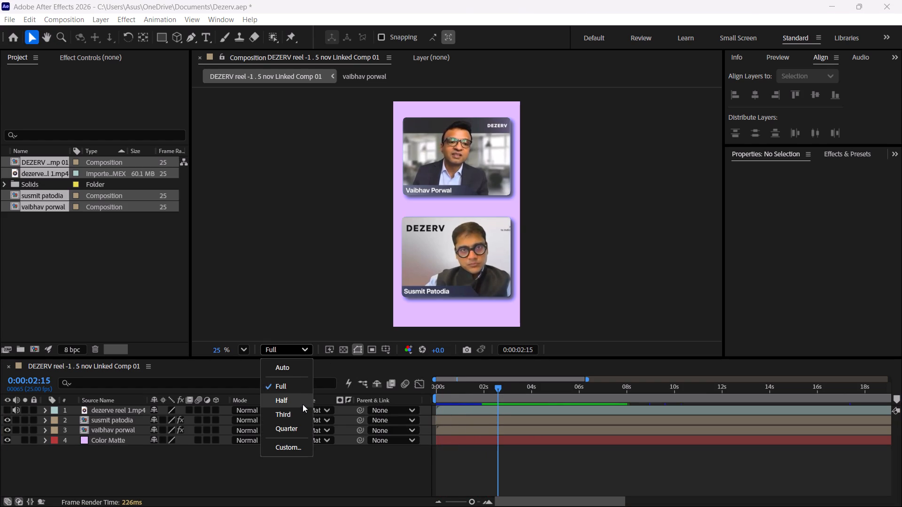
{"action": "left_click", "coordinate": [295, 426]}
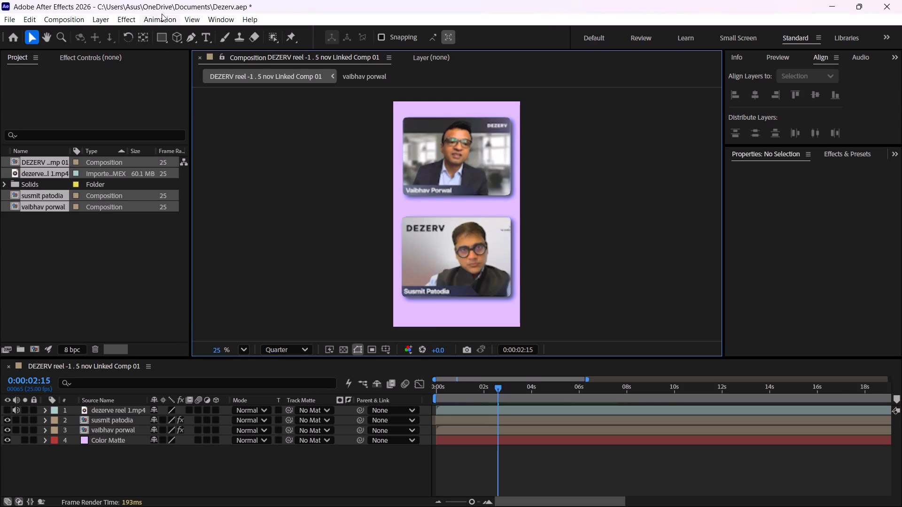
Purge all cache, clearing the disk cache for all versions.
{"action": "left_click", "coordinate": [28, 21]}
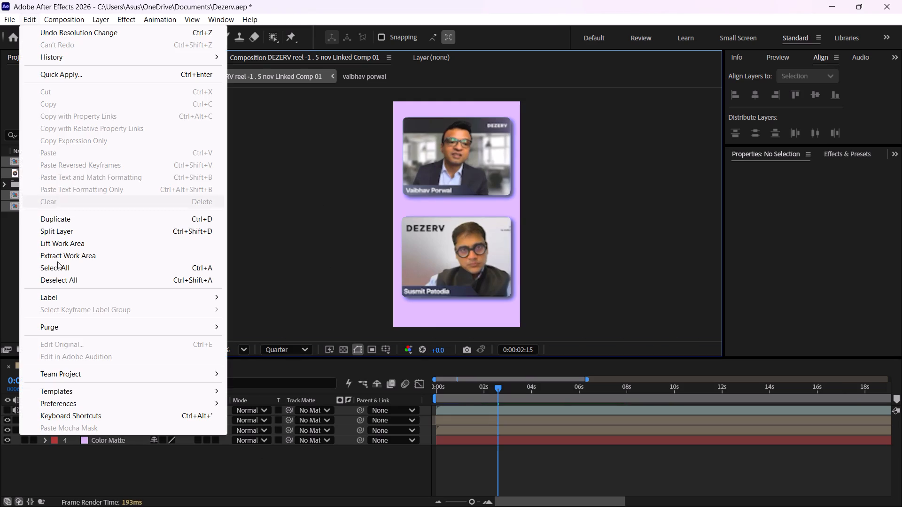
{"action": "left_click", "coordinate": [68, 329]}
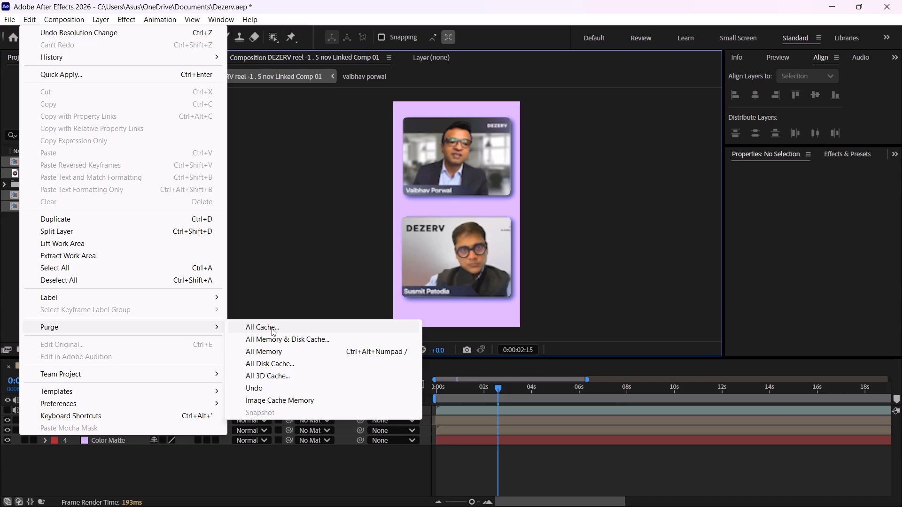
{"action": "left_click", "coordinate": [272, 328]}
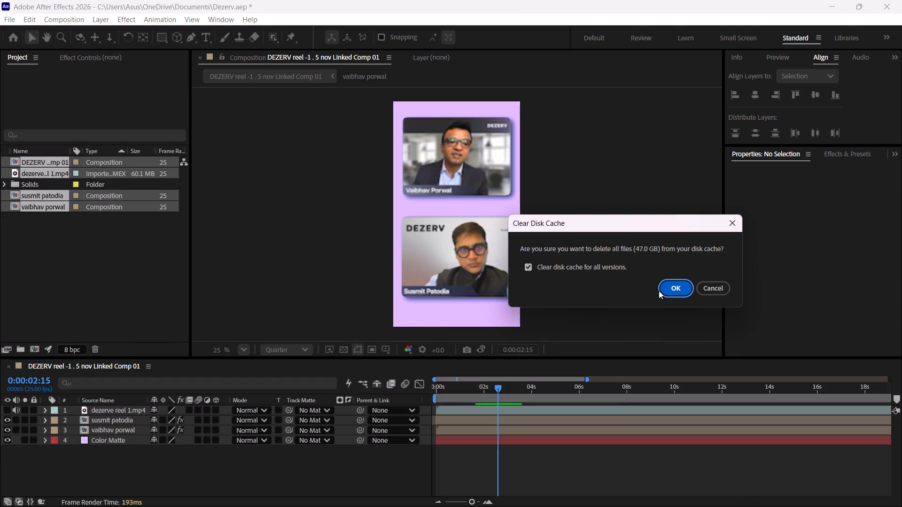
{"action": "left_click", "coordinate": [666, 289]}
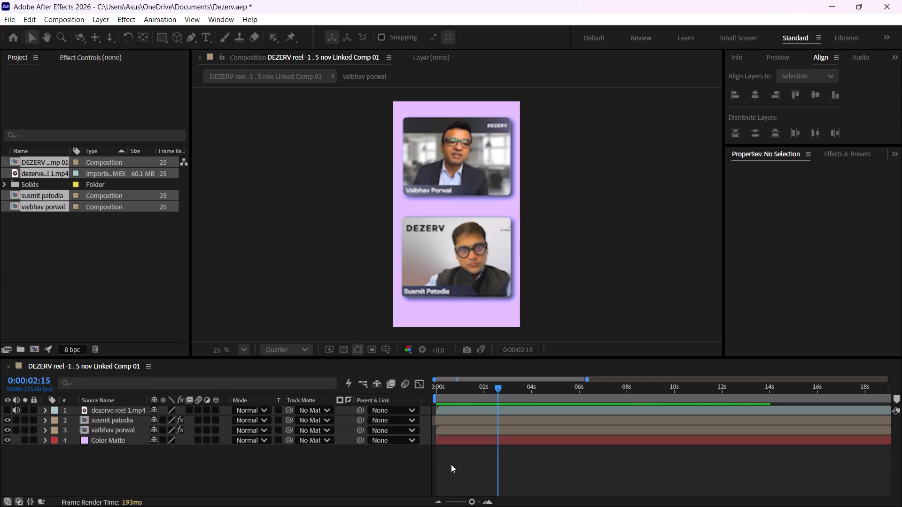
Play the linked composition from its start to check playback at Quarter resolution.
{"action": "left_click_drag", "start_coordinate": [497, 390], "coordinate": [481, 392]}
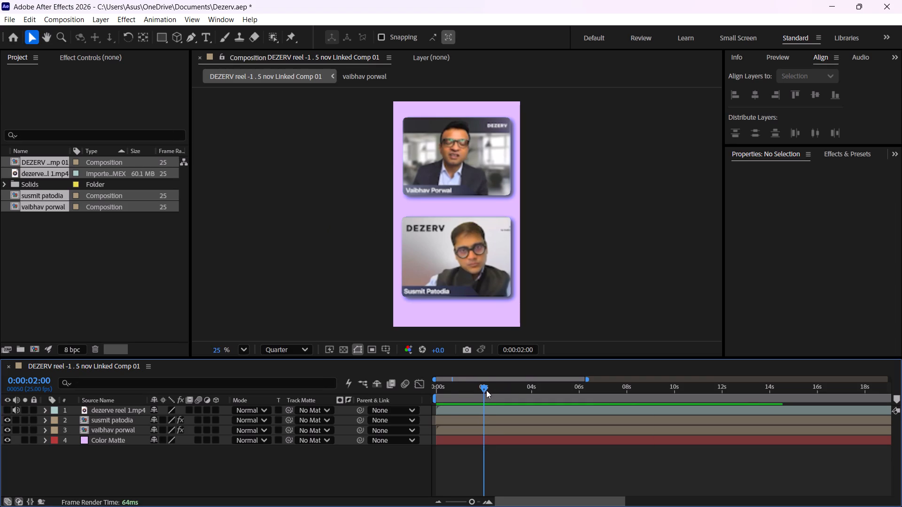
{"action": "left_click_drag", "start_coordinate": [486, 390], "coordinate": [439, 397]}
{"action": "key", "text": "space"}
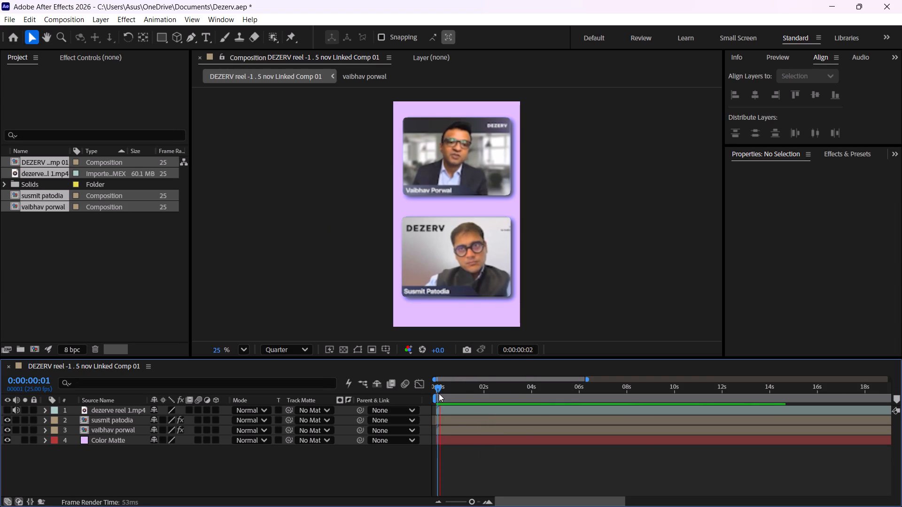
{"action": "key", "text": "space"}
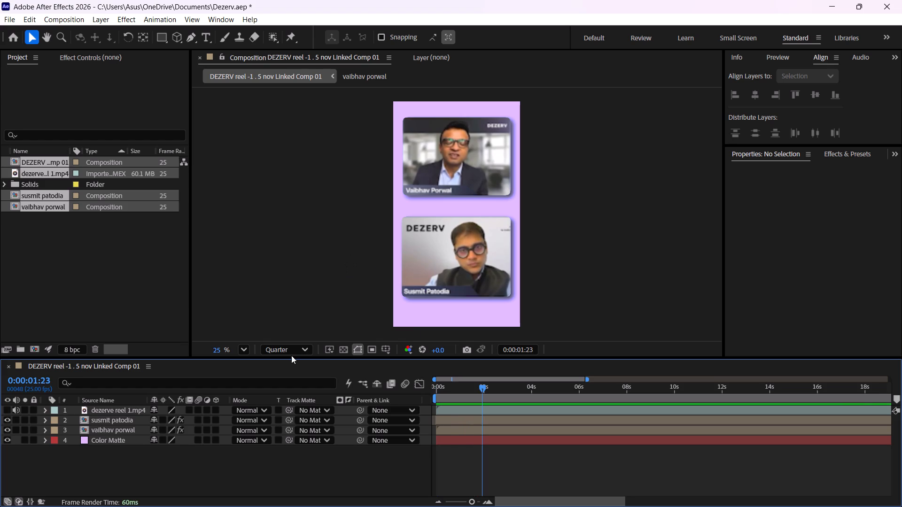
Set the composition's preview resolution to Half and play it back from the start.
{"action": "left_click", "coordinate": [294, 353]}
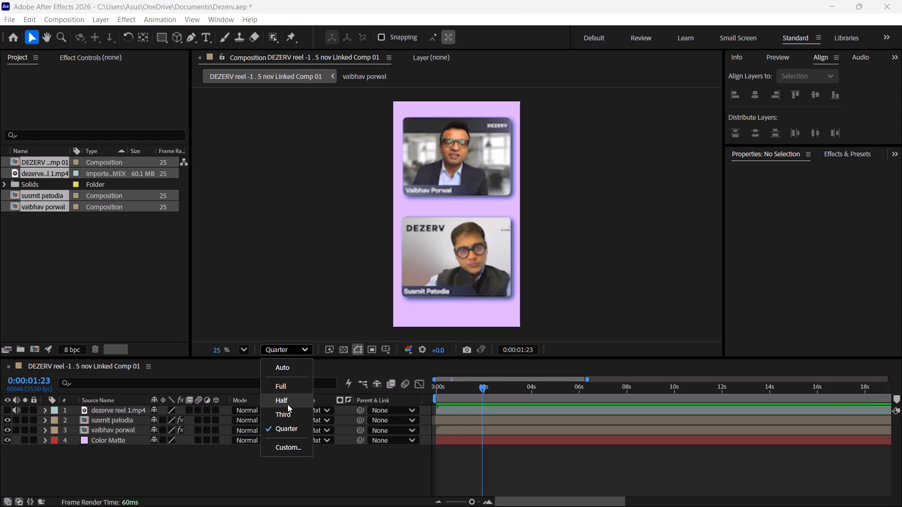
{"action": "left_click", "coordinate": [287, 402]}
{"action": "key", "text": "space"}
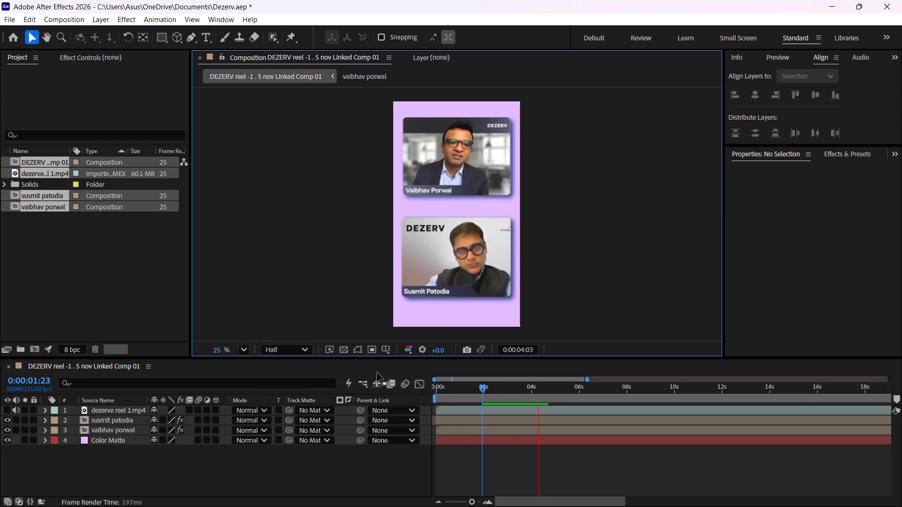
{"action": "key", "text": "space"}
{"action": "left_click_drag", "start_coordinate": [482, 383], "coordinate": [419, 390]}
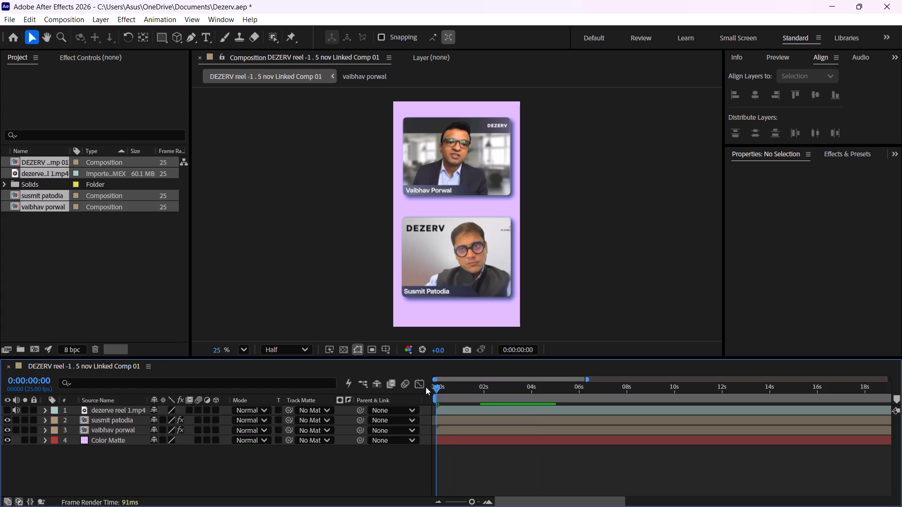
{"action": "key", "text": "space"}
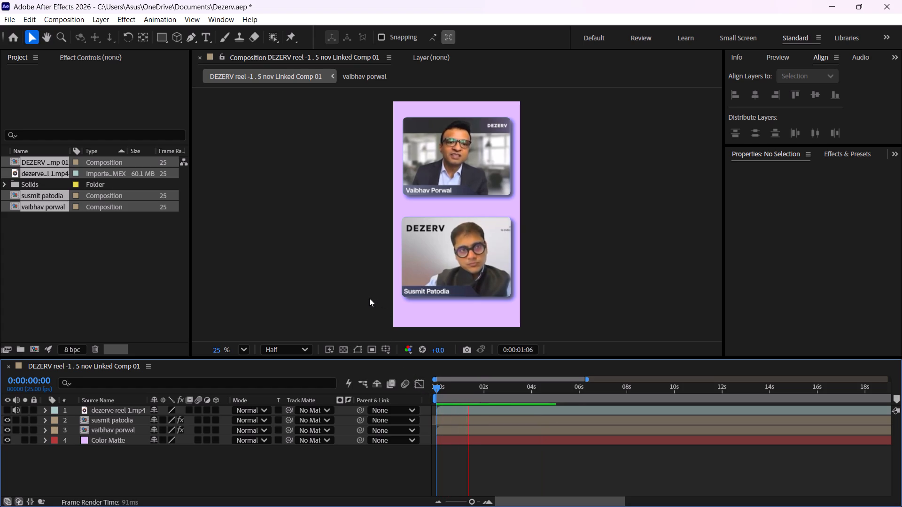
Replay the linked composition from its start, pausing and resuming to check the two speaker clips through about the first 18 seconds.
{"action": "scroll", "coordinate": [369, 298], "scroll_direction": "down", "scroll_amount": 1}
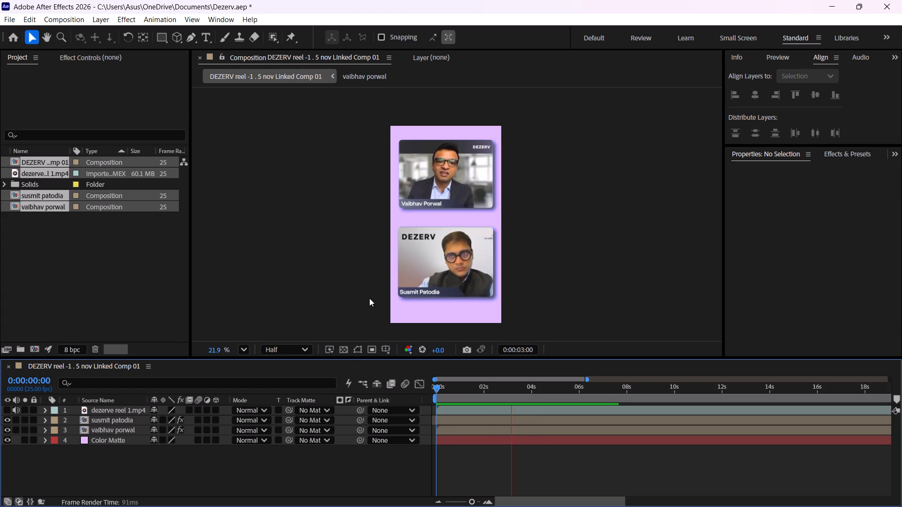
{"action": "key", "text": "space"}
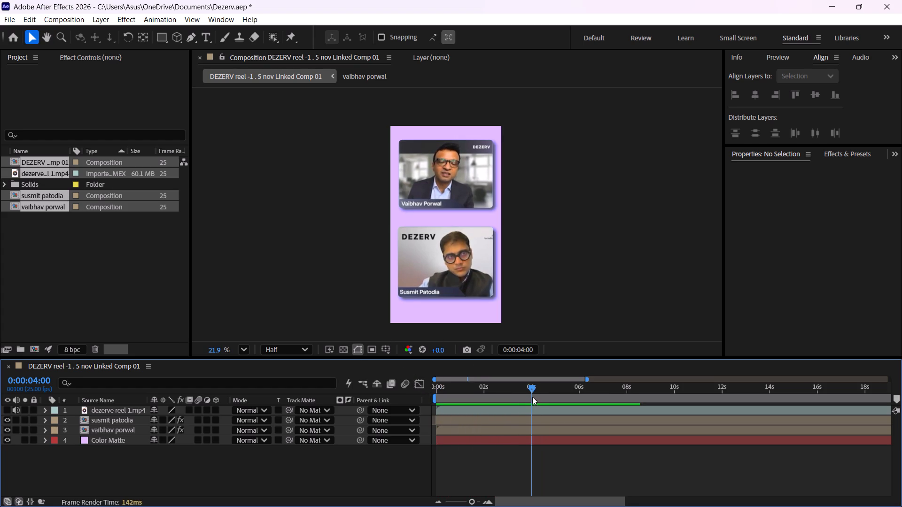
{"action": "left_click_drag", "start_coordinate": [529, 388], "coordinate": [427, 402]}
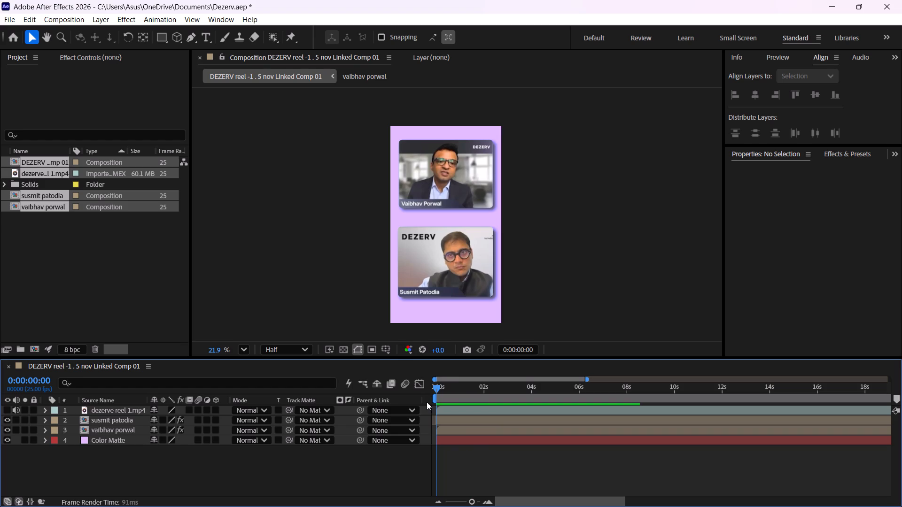
{"action": "left_click_drag", "start_coordinate": [427, 402], "coordinate": [425, 402]}
{"action": "key", "text": "space"}
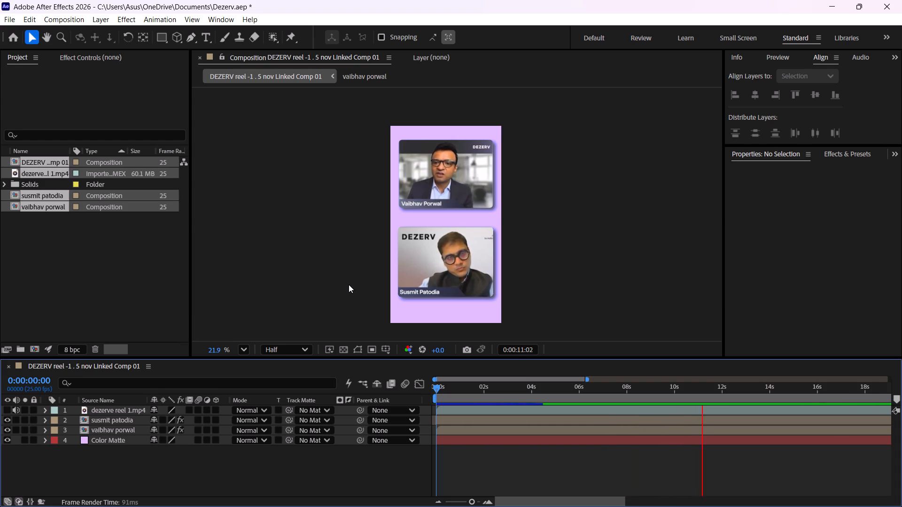
{"action": "key", "text": "space"}
{"action": "key", "text": "space"}
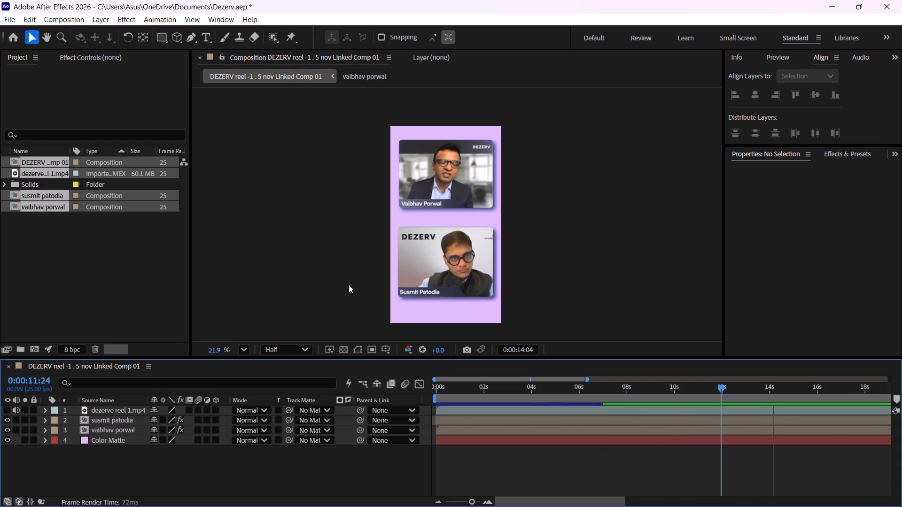
{"action": "key", "text": "space"}
{"action": "key", "text": "space"}
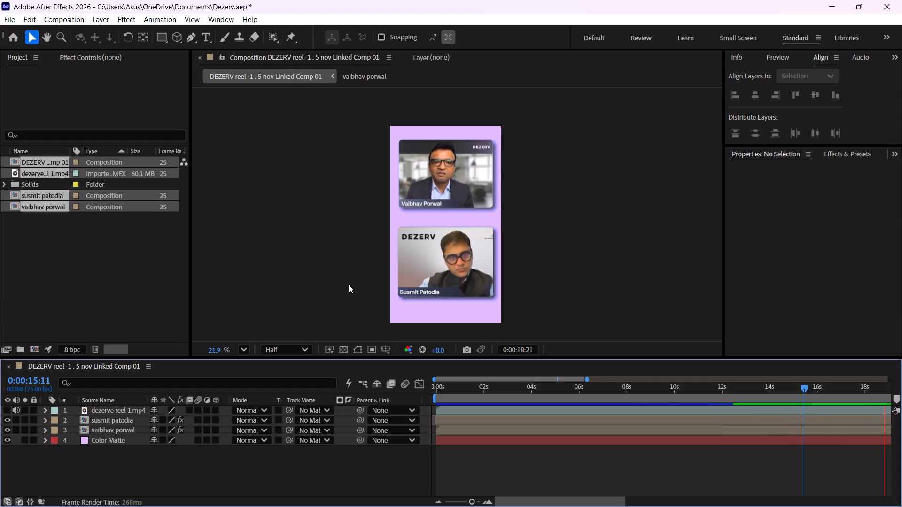
{"action": "key", "text": "space"}
{"action": "left_click_drag", "start_coordinate": [574, 391], "coordinate": [464, 399]}
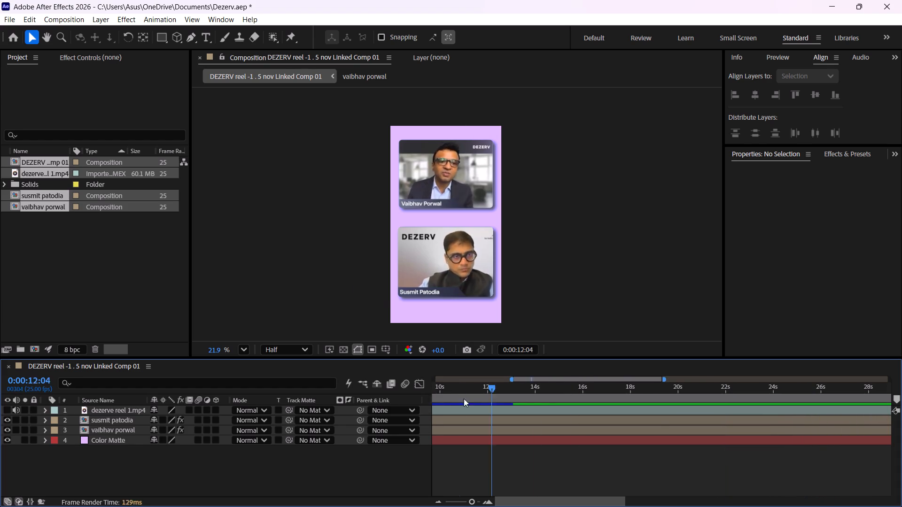
{"action": "left_click_drag", "start_coordinate": [464, 399], "coordinate": [384, 402]}
{"action": "key", "text": "space"}
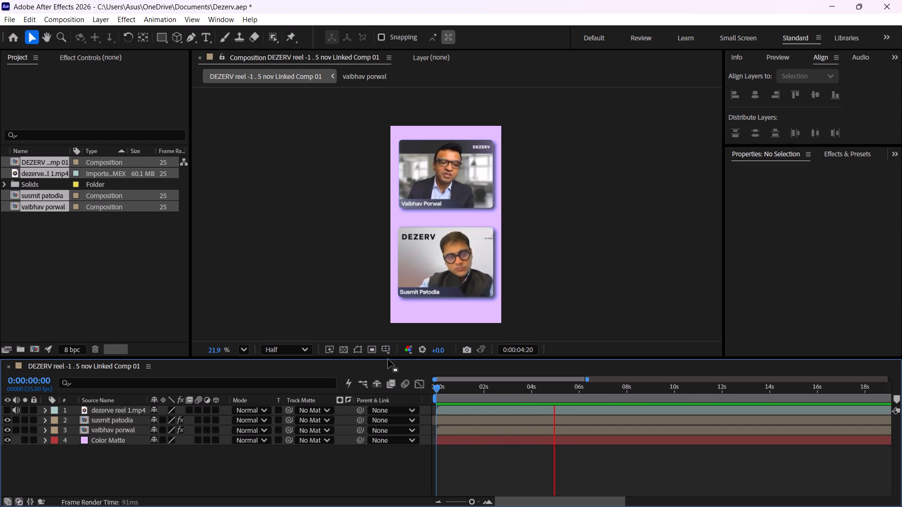
{"action": "key", "text": "space"}
{"action": "key", "text": "space"}
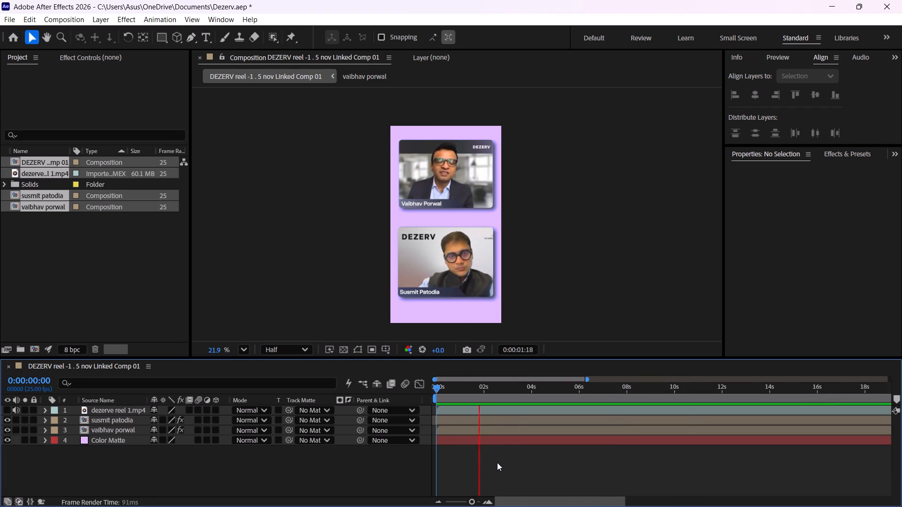
{"action": "scroll", "coordinate": [495, 461], "scroll_direction": "down", "scroll_amount": 1}
{"action": "key", "text": "space"}
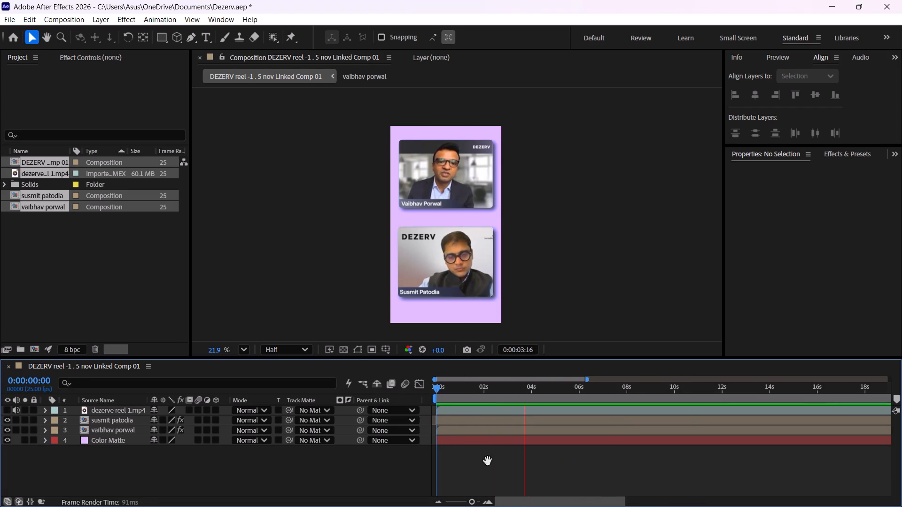
{"action": "key", "text": "space"}
{"action": "key", "text": "space"}
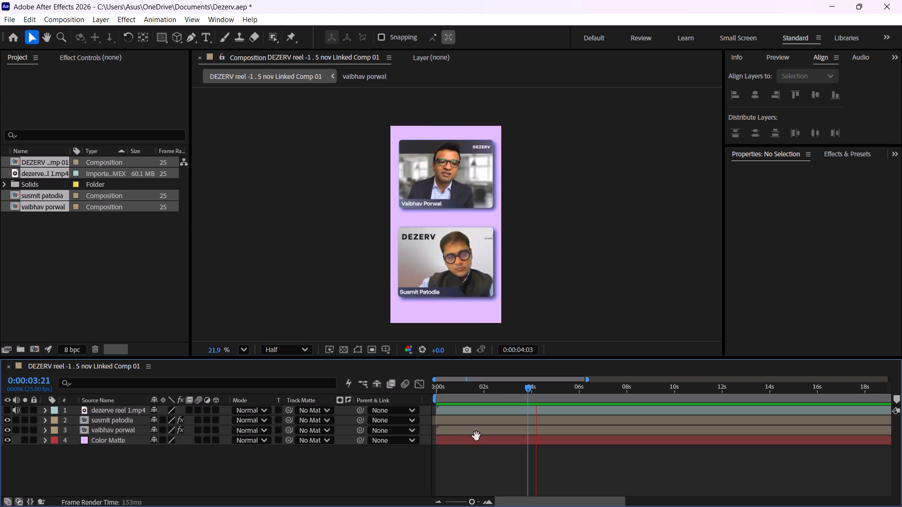
{"action": "key", "text": "space"}
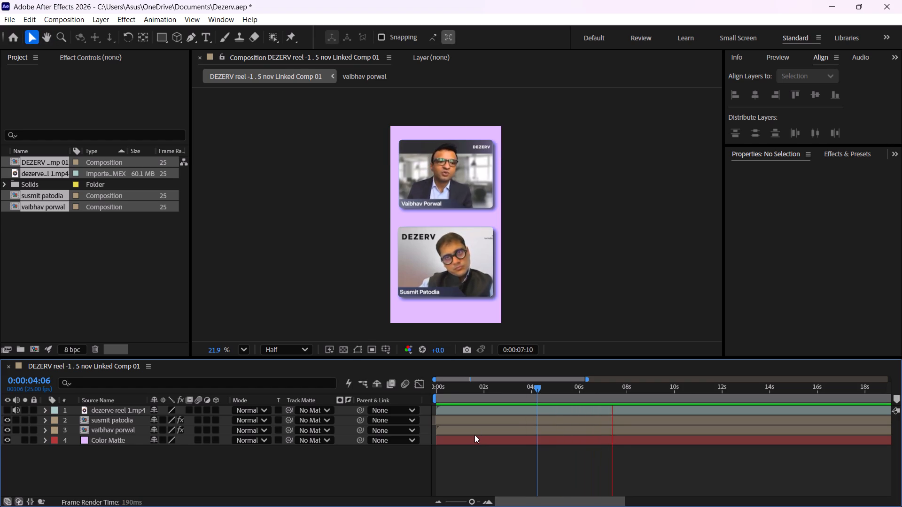
{"action": "scroll", "coordinate": [478, 438], "scroll_direction": "down", "scroll_amount": 4}
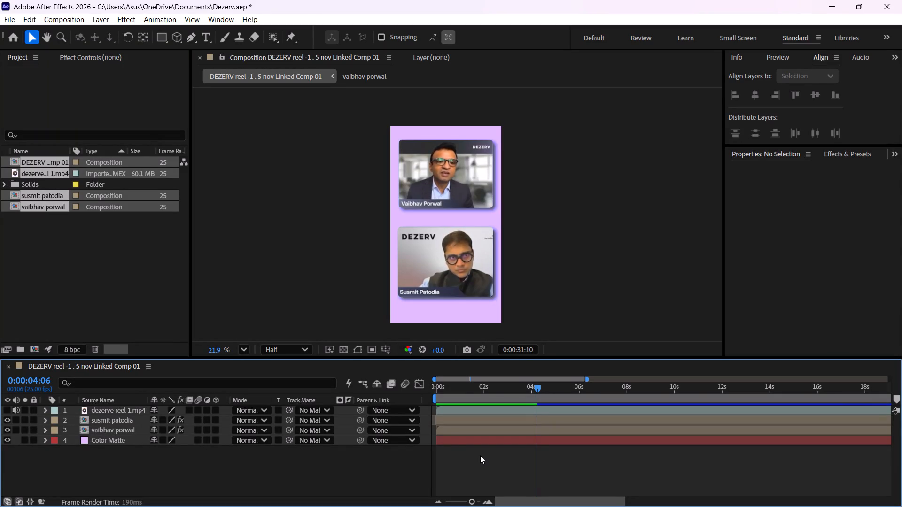
{"action": "key", "text": "space"}
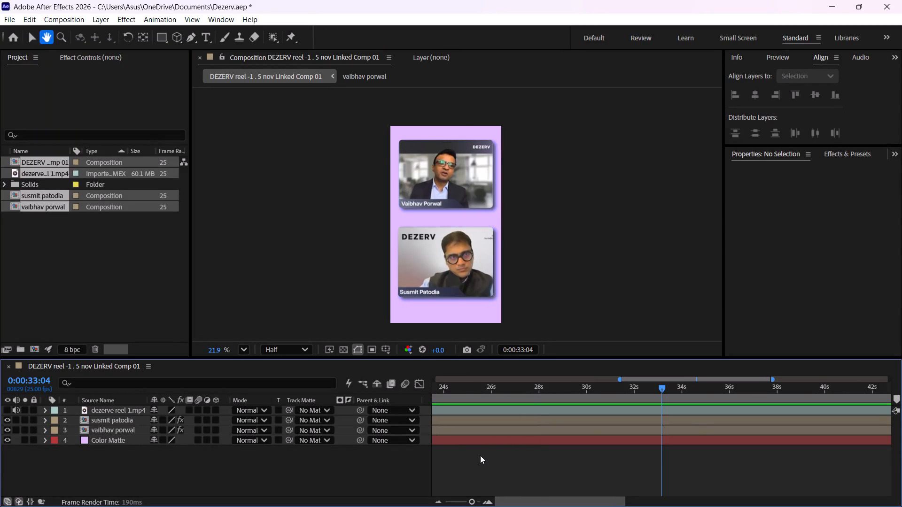
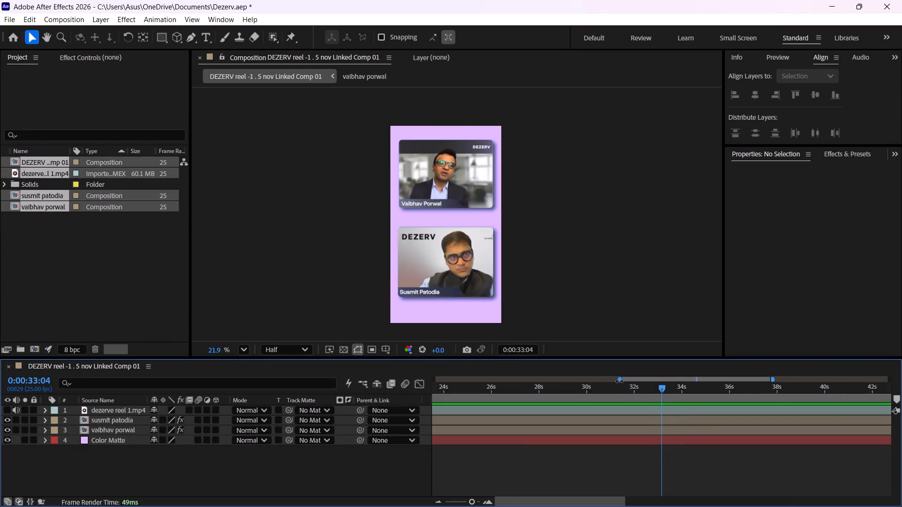
Scrub back and forth through the linked composition between its start and about 21 seconds to check both speaker clips.
{"action": "left_click_drag", "start_coordinate": [620, 380], "coordinate": [411, 386]}
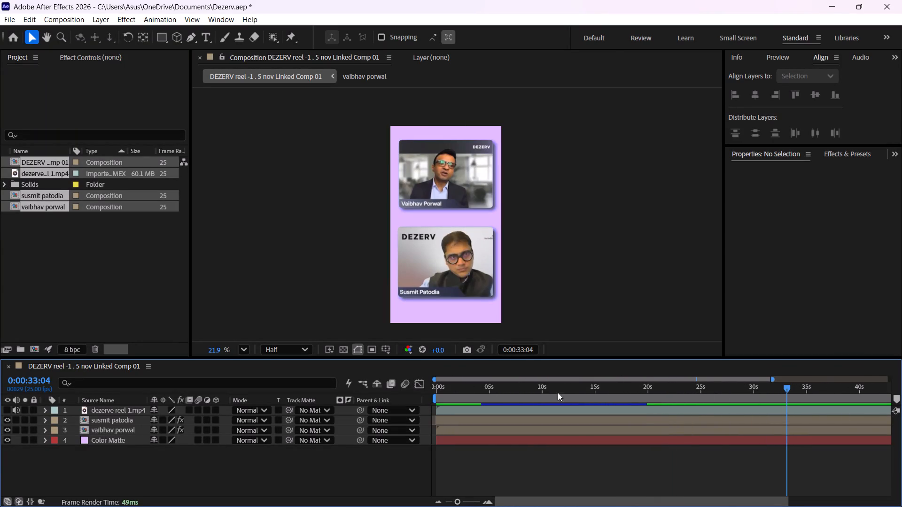
{"action": "left_click_drag", "start_coordinate": [583, 384], "coordinate": [423, 429]}
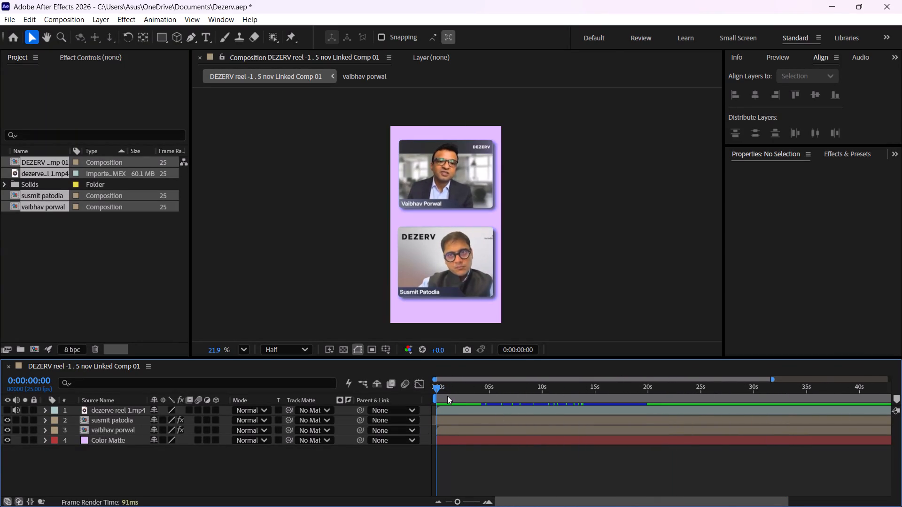
{"action": "left_click_drag", "start_coordinate": [437, 391], "coordinate": [643, 396]}
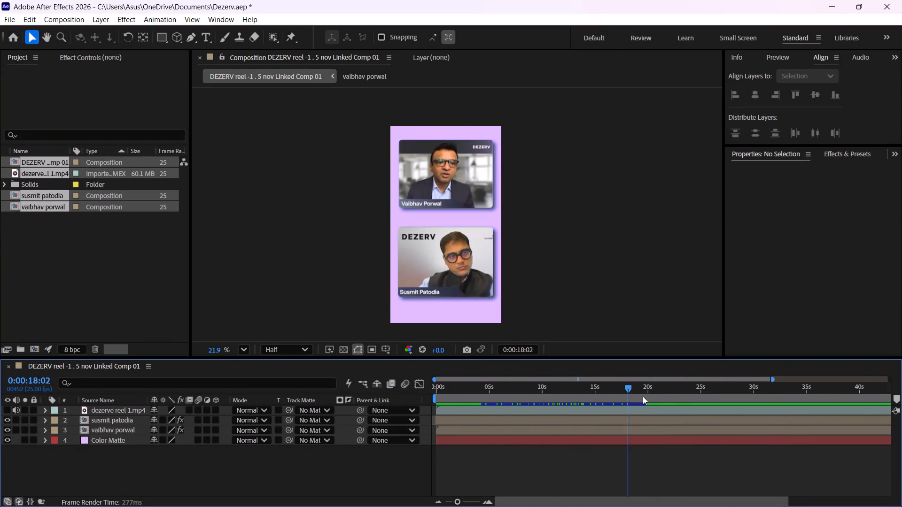
{"action": "left_click_drag", "start_coordinate": [643, 396], "coordinate": [499, 430]}
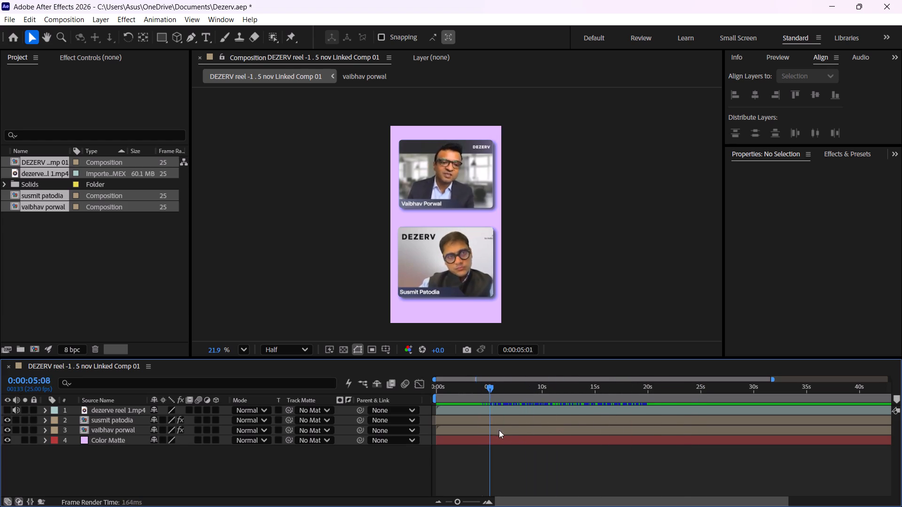
{"action": "left_click_drag", "start_coordinate": [499, 430], "coordinate": [629, 425]}
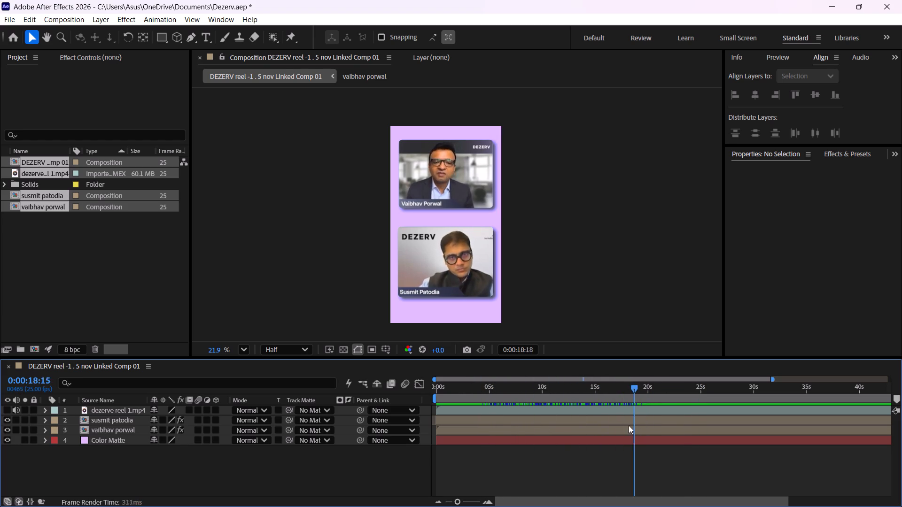
{"action": "left_click_drag", "start_coordinate": [629, 425], "coordinate": [664, 409]}
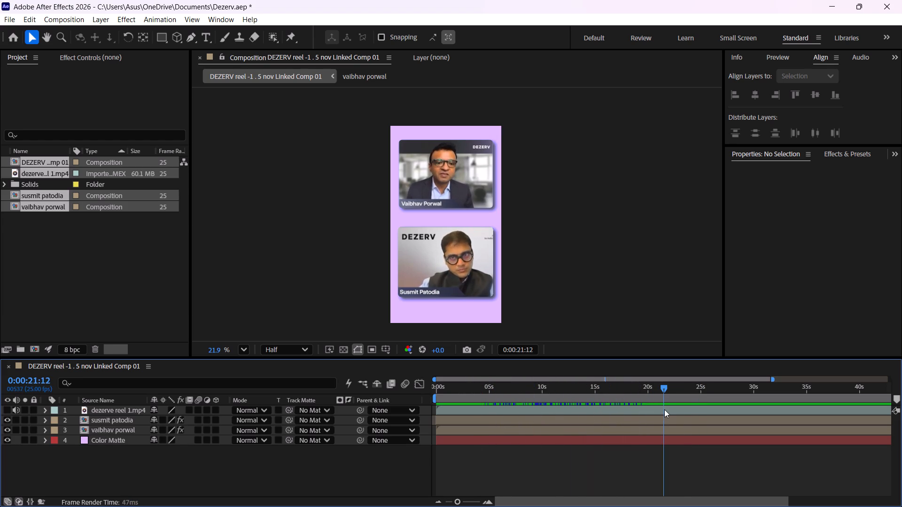
{"action": "left_click_drag", "start_coordinate": [664, 409], "coordinate": [665, 409]}
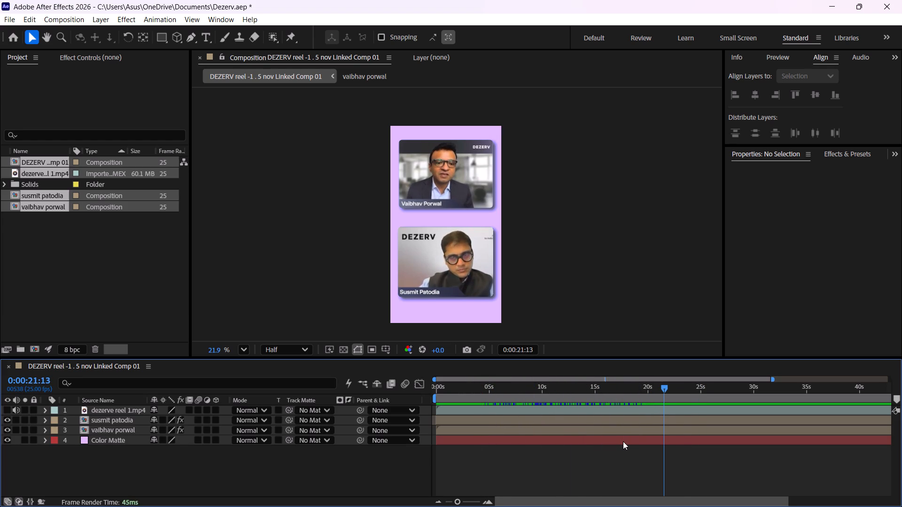
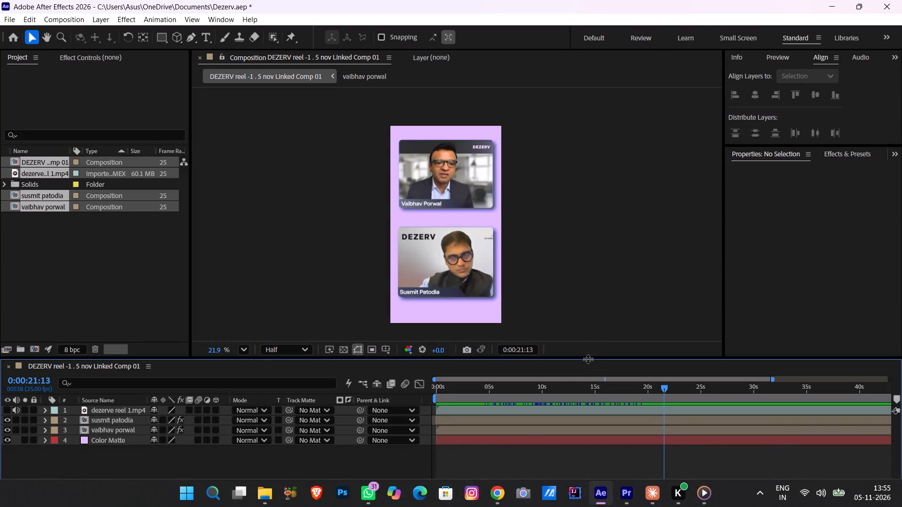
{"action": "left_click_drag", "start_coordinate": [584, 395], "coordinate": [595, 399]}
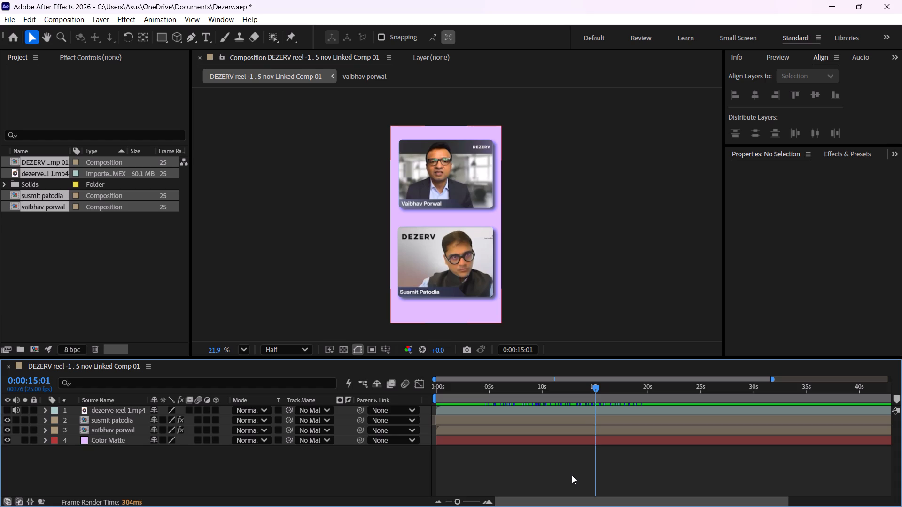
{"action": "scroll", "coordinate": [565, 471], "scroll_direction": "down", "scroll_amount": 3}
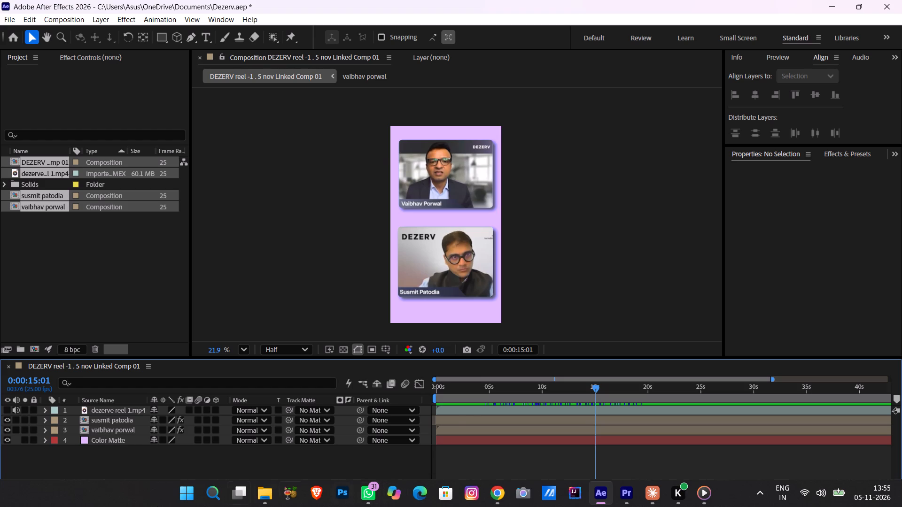
Create a white 1080 x 1920 px solid as the top layer of the linked composition.
{"action": "left_click_drag", "start_coordinate": [592, 389], "coordinate": [442, 393]}
{"action": "scroll", "coordinate": [472, 453], "scroll_direction": "down", "scroll_amount": 2}
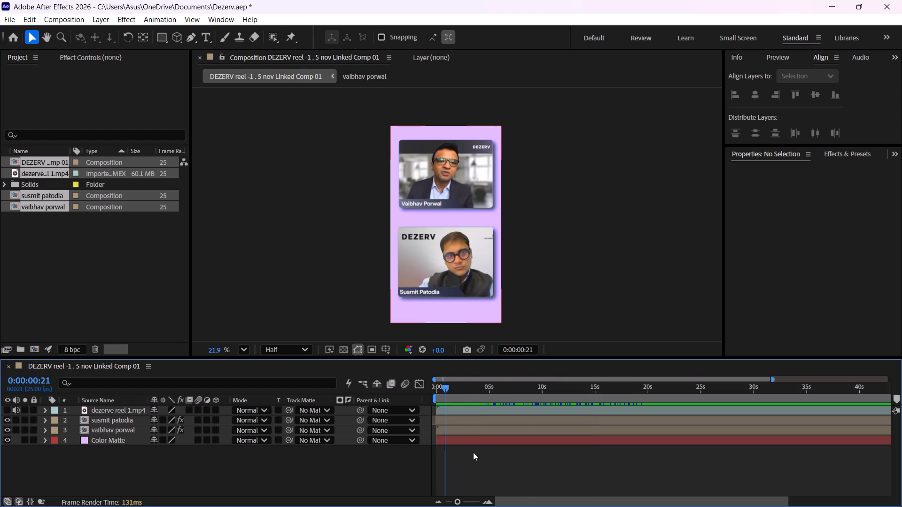
{"action": "left_click", "coordinate": [469, 453]}
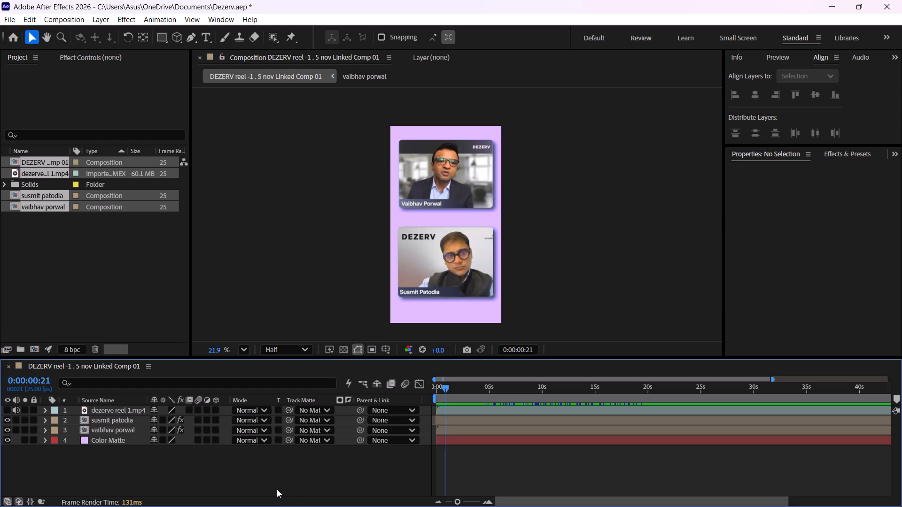
{"action": "right_click", "coordinate": [260, 459]}
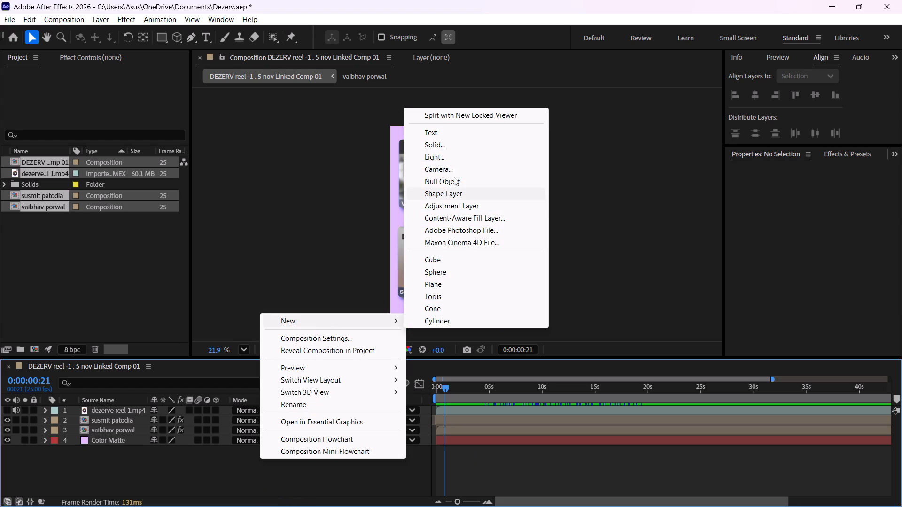
{"action": "left_click", "coordinate": [459, 147]}
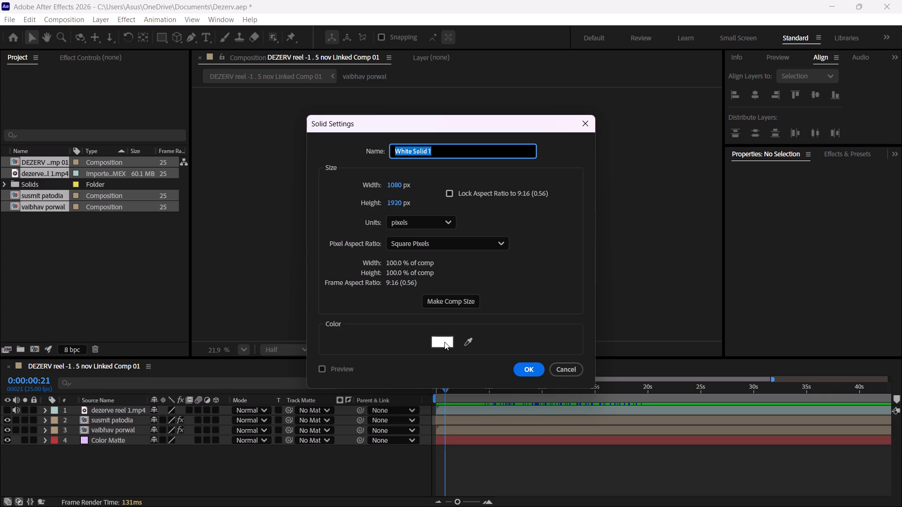
{"action": "left_click", "coordinate": [526, 372]}
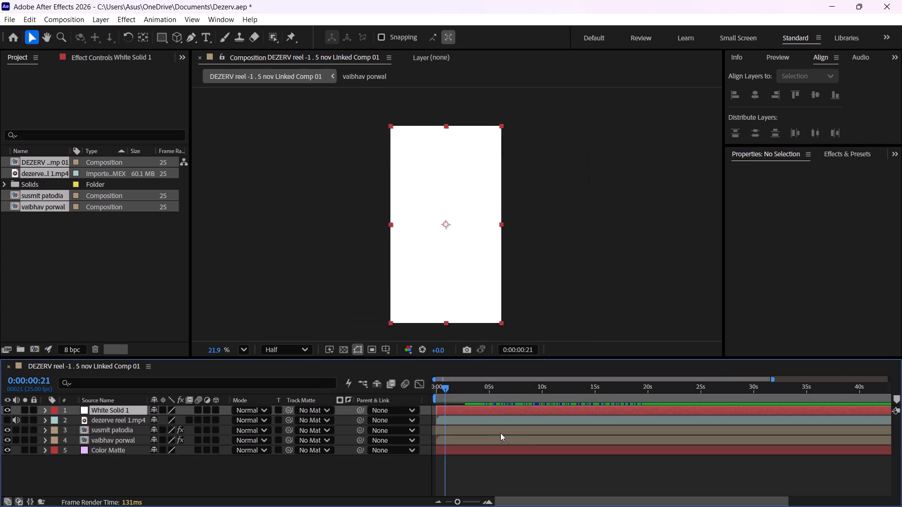
Trim the white solid's start to about 0:00:05:22 and play the composition from the beginning to check where it cuts in.
{"action": "left_click_drag", "start_coordinate": [439, 411], "coordinate": [443, 411]}
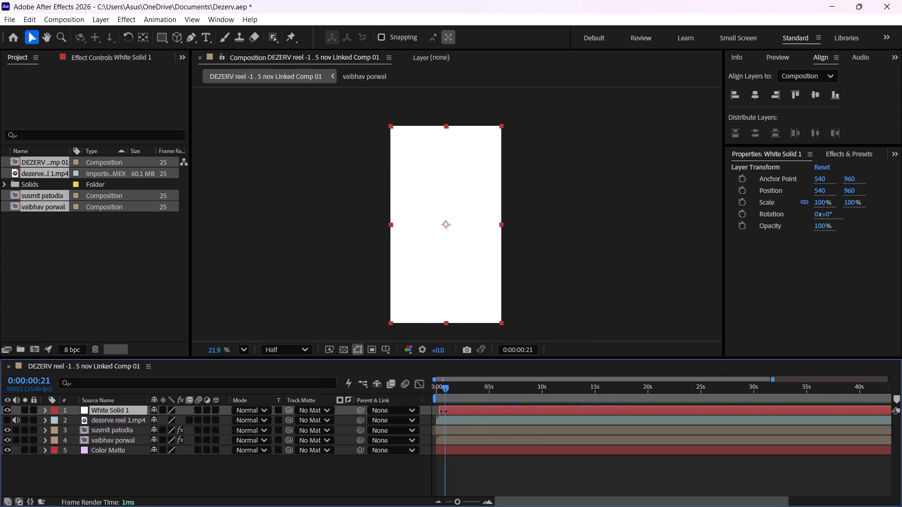
{"action": "left_click_drag", "start_coordinate": [443, 411], "coordinate": [501, 413]}
{"action": "left_click_drag", "start_coordinate": [480, 394], "coordinate": [392, 394]}
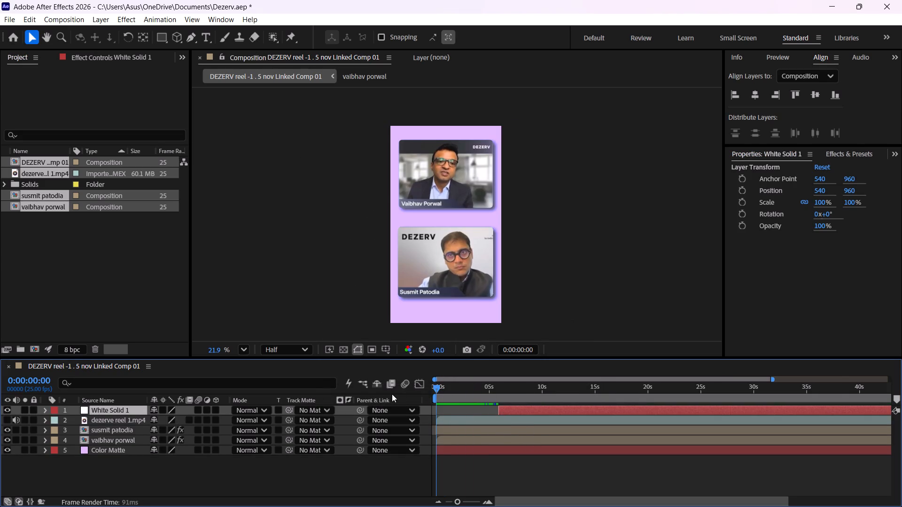
{"action": "key", "text": "space"}
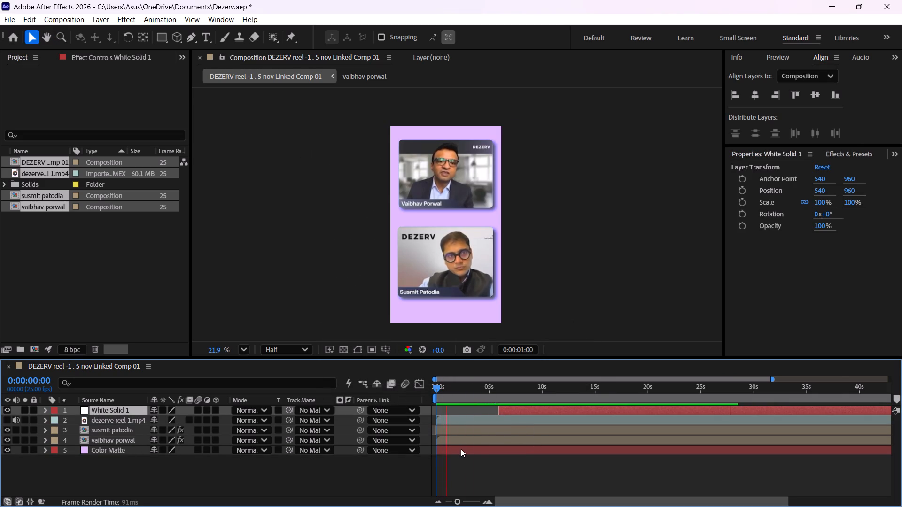
{"action": "scroll", "coordinate": [461, 452], "scroll_direction": "down", "scroll_amount": 2}
{"action": "left_click", "coordinate": [456, 502]}
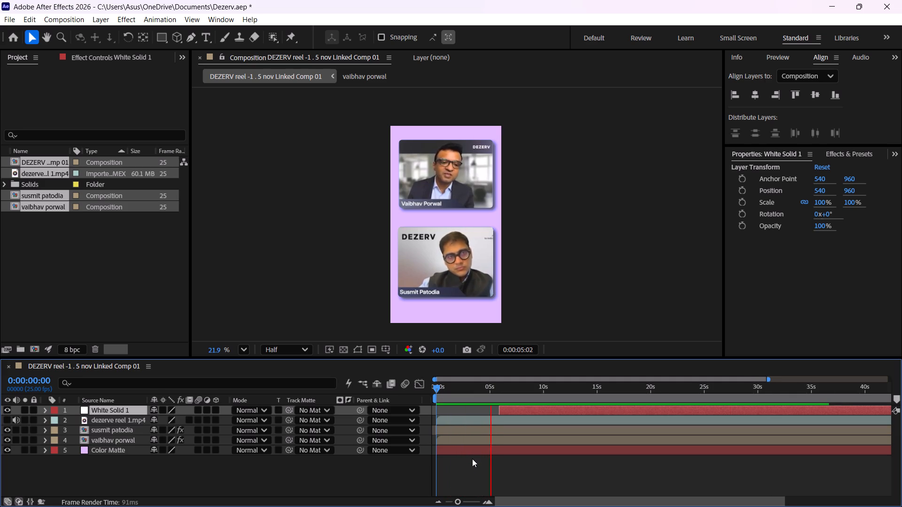
{"action": "scroll", "coordinate": [472, 466], "scroll_direction": "down", "scroll_amount": 1}
{"action": "key", "text": "space"}
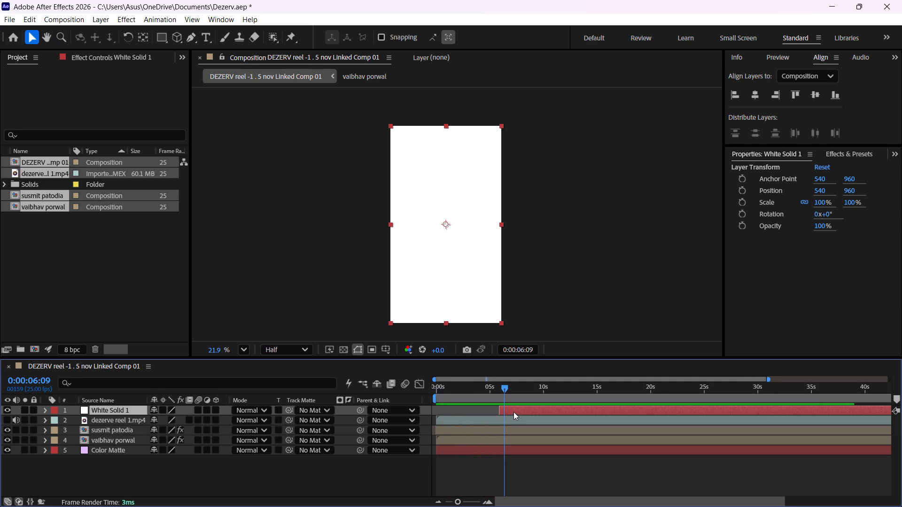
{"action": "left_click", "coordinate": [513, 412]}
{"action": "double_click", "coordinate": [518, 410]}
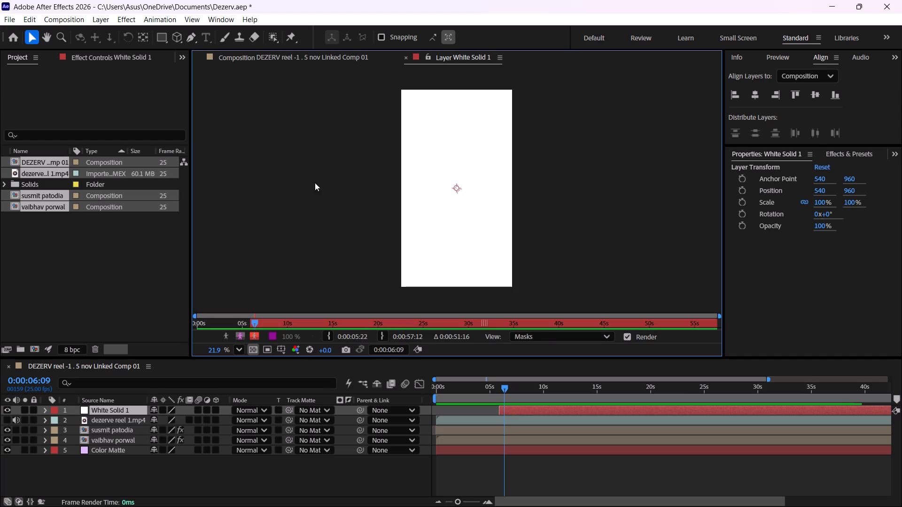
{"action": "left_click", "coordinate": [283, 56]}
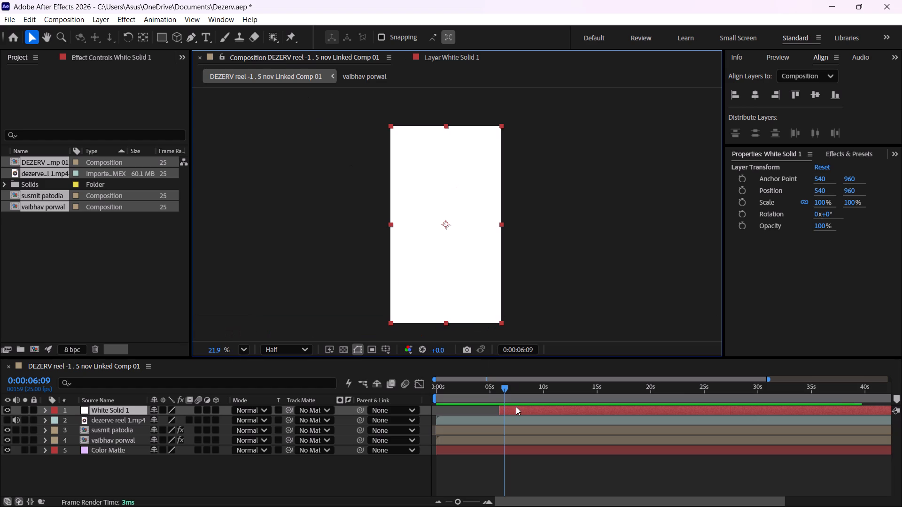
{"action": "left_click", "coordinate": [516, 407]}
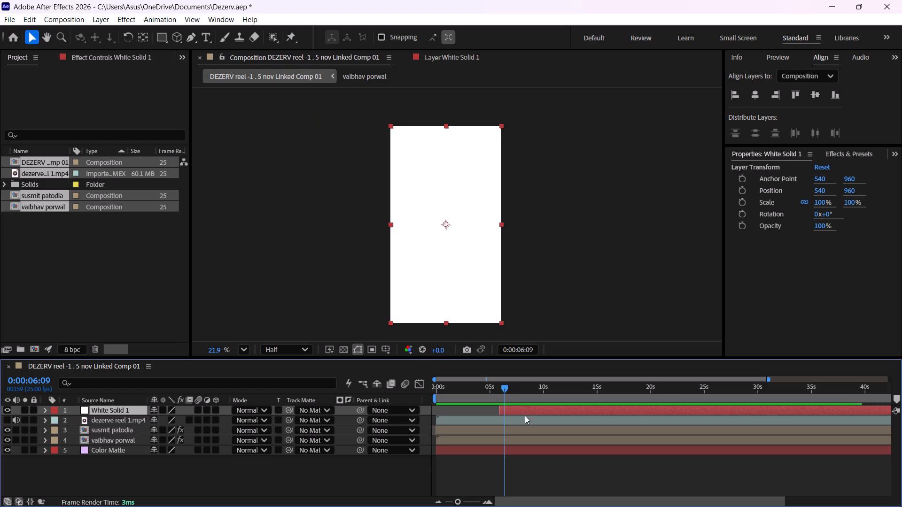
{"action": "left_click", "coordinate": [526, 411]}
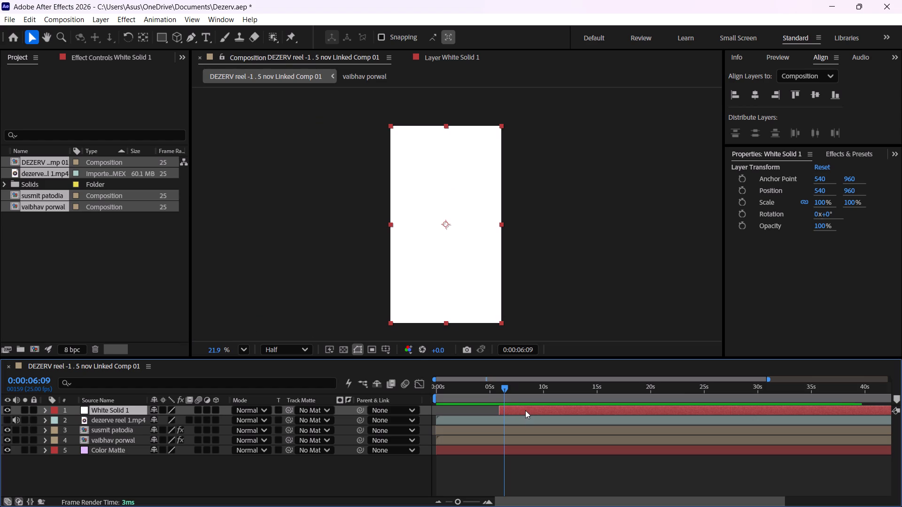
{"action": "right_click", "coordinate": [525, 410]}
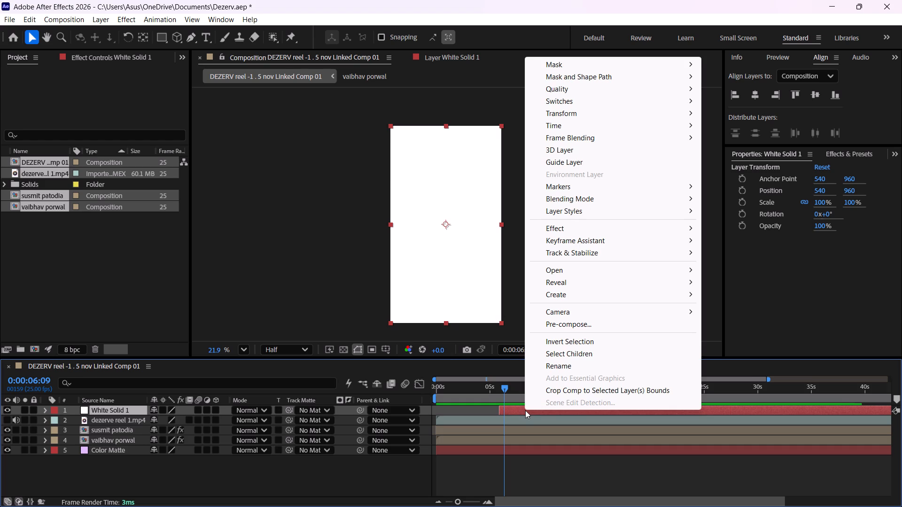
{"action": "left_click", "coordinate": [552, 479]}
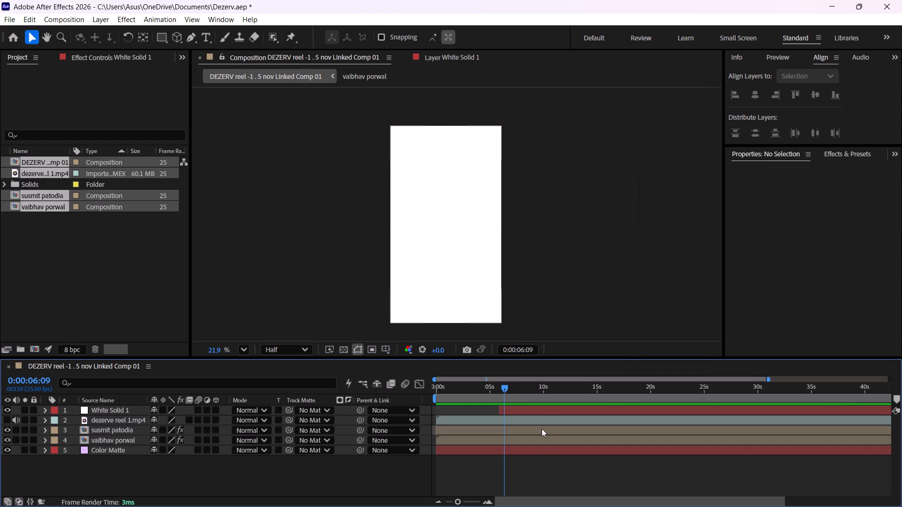
Find the Fill effect by searching for "fil" and apply it to the white solid layer.
{"action": "left_click", "coordinate": [537, 408]}
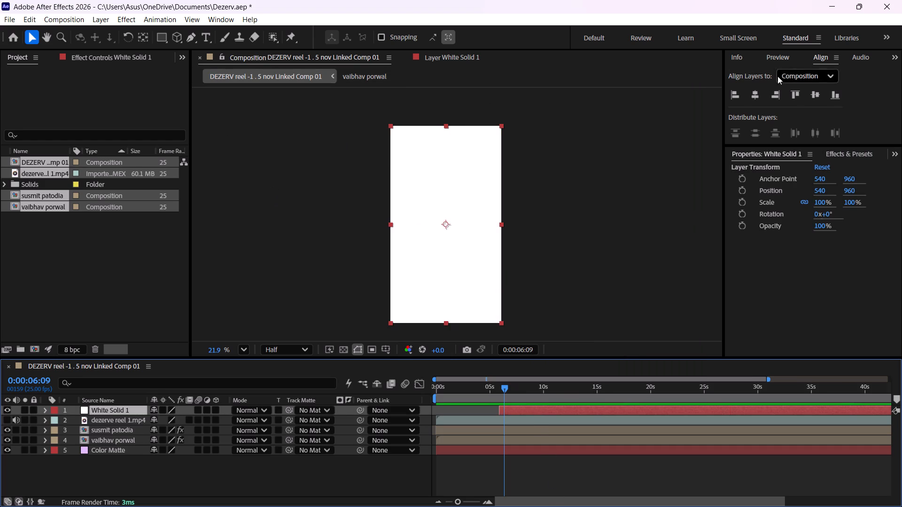
{"action": "left_click", "coordinate": [887, 60]}
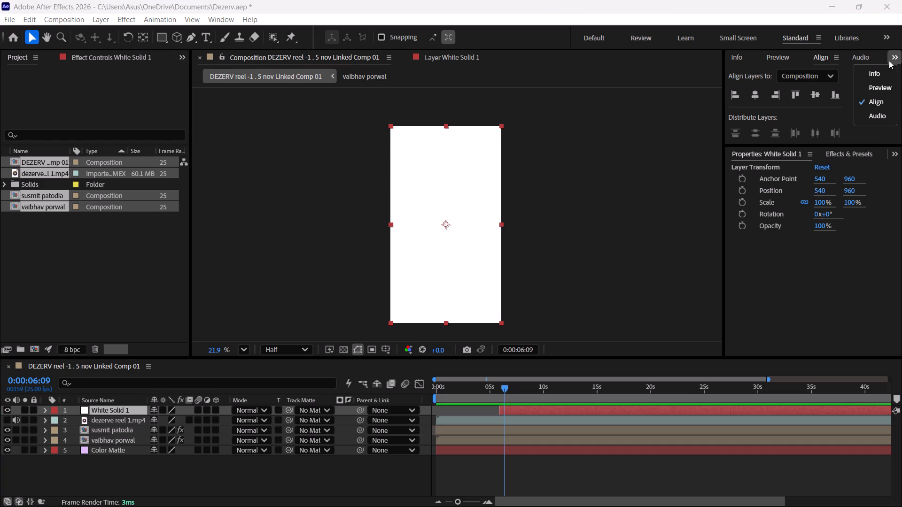
{"action": "left_click", "coordinate": [889, 61]}
{"action": "left_click", "coordinate": [849, 151]}
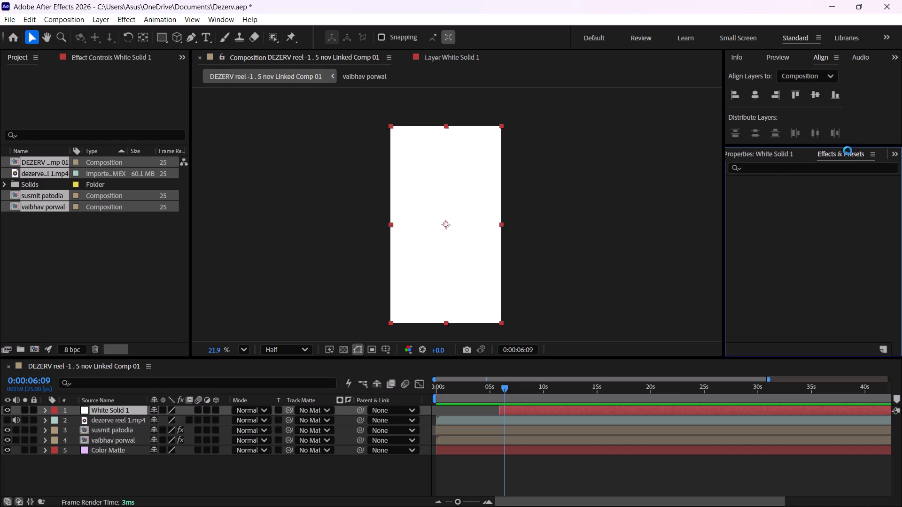
{"action": "left_click", "coordinate": [783, 173]}
{"action": "left_click_drag", "start_coordinate": [780, 166], "coordinate": [781, 171]}
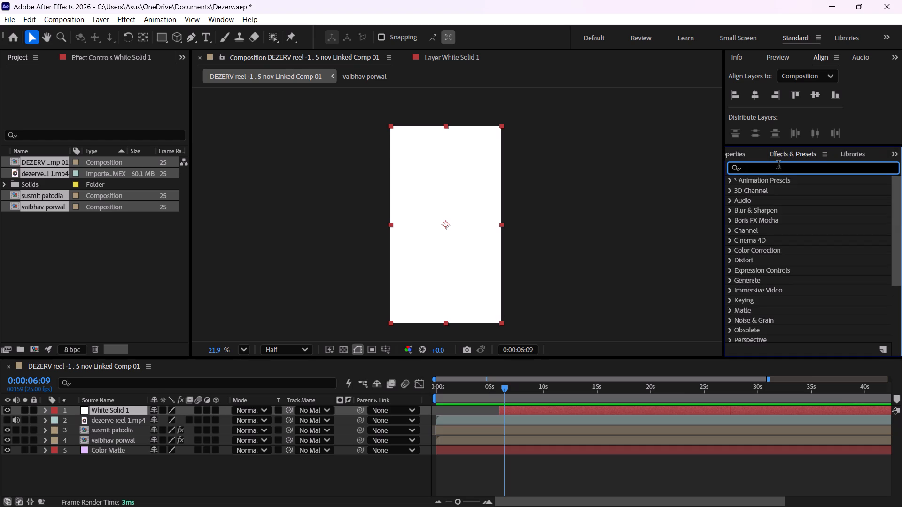
{"action": "type", "text": "fil"}
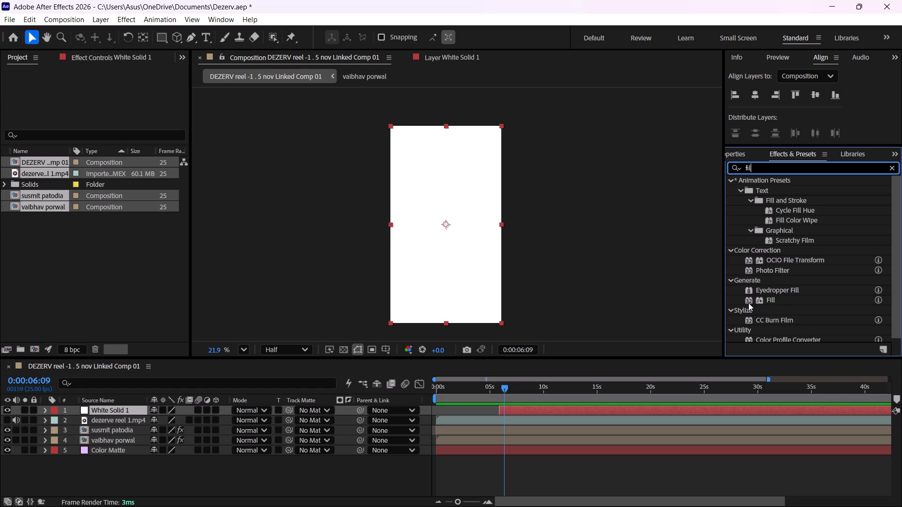
{"action": "left_click_drag", "start_coordinate": [747, 302], "coordinate": [735, 320]}
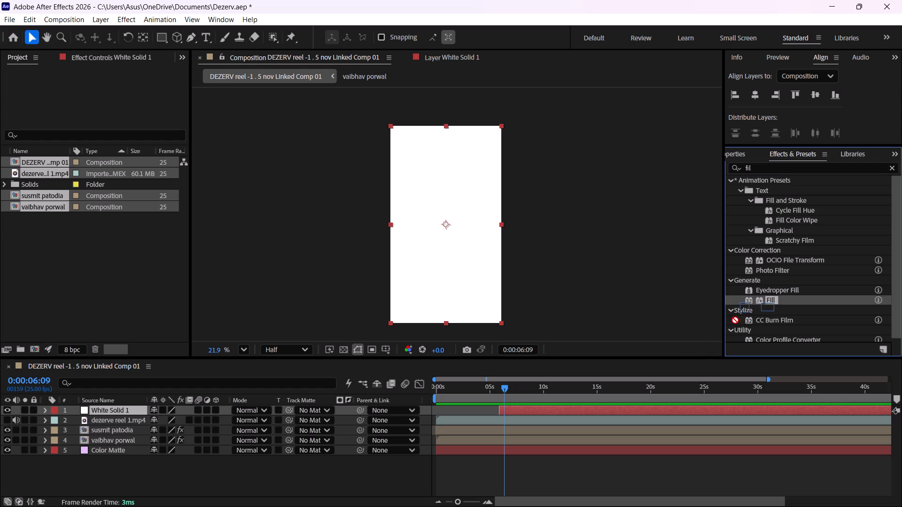
{"action": "left_click_drag", "start_coordinate": [735, 320], "coordinate": [572, 412]}
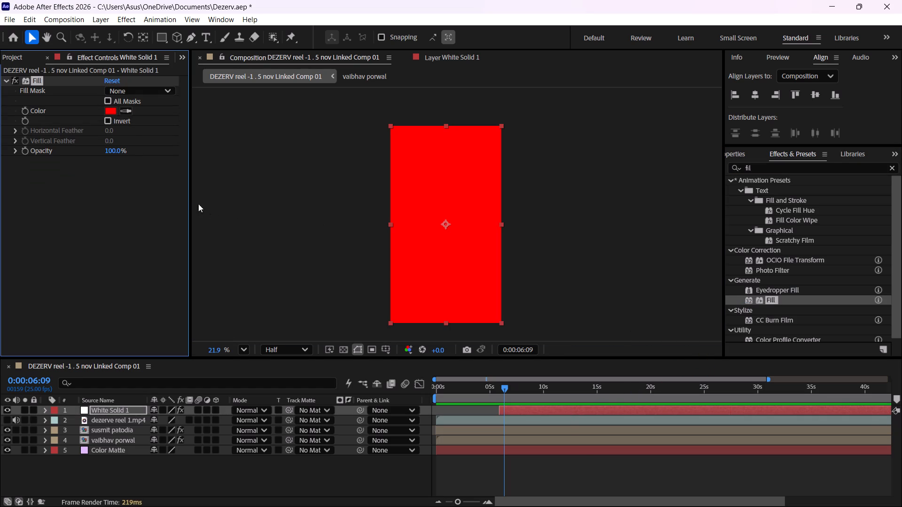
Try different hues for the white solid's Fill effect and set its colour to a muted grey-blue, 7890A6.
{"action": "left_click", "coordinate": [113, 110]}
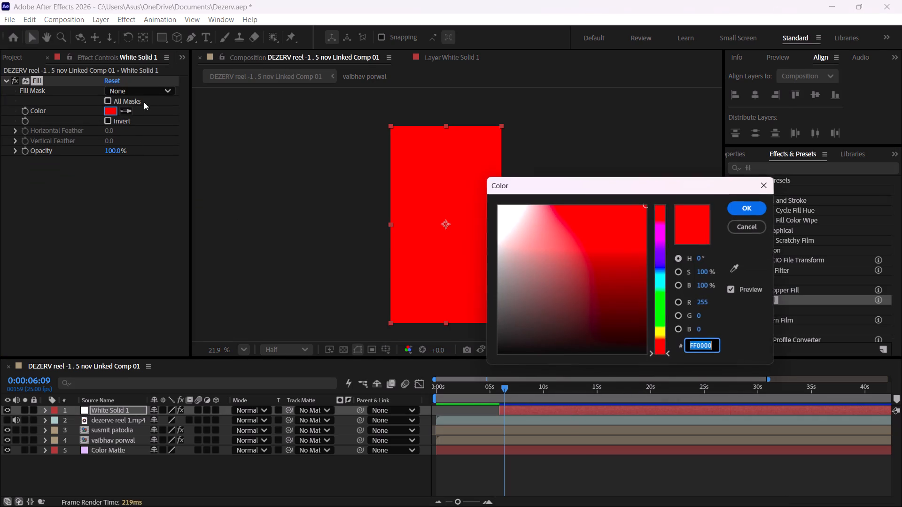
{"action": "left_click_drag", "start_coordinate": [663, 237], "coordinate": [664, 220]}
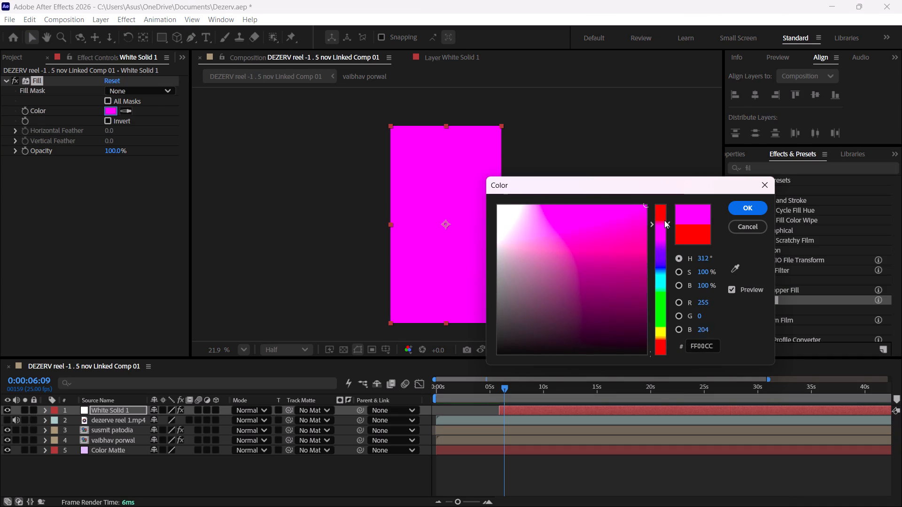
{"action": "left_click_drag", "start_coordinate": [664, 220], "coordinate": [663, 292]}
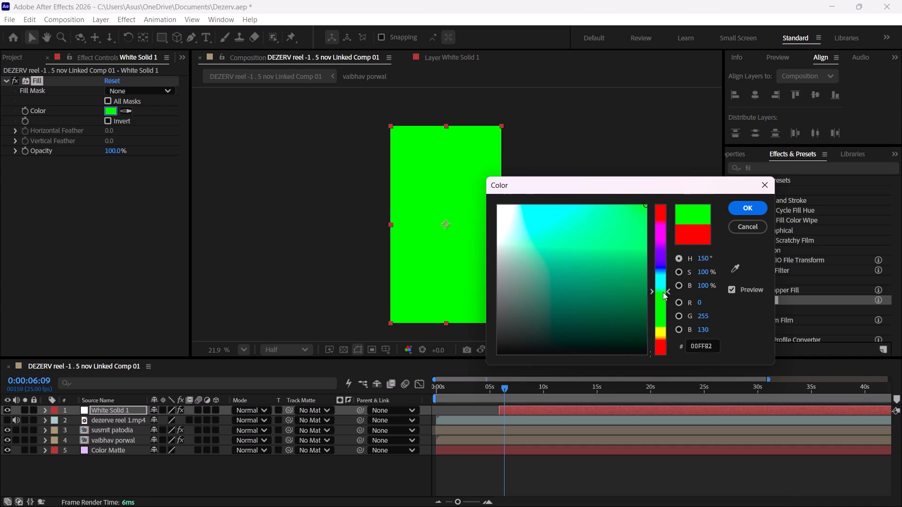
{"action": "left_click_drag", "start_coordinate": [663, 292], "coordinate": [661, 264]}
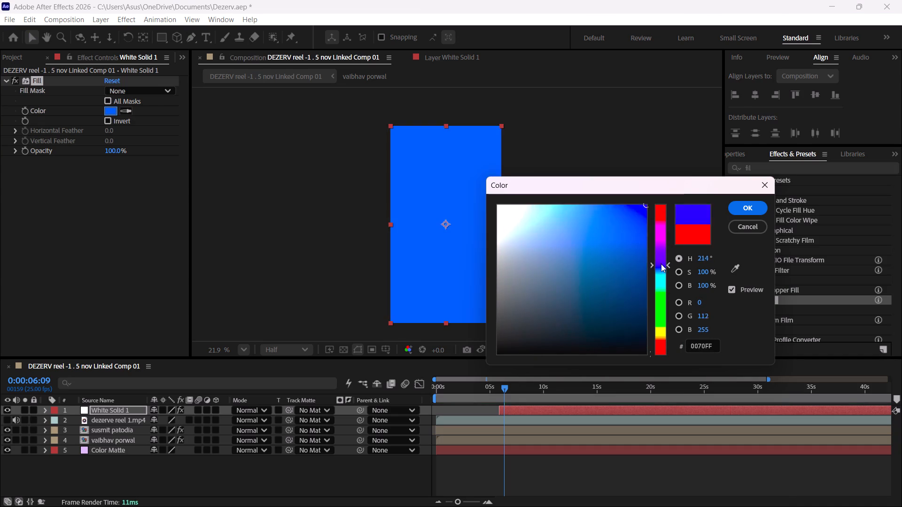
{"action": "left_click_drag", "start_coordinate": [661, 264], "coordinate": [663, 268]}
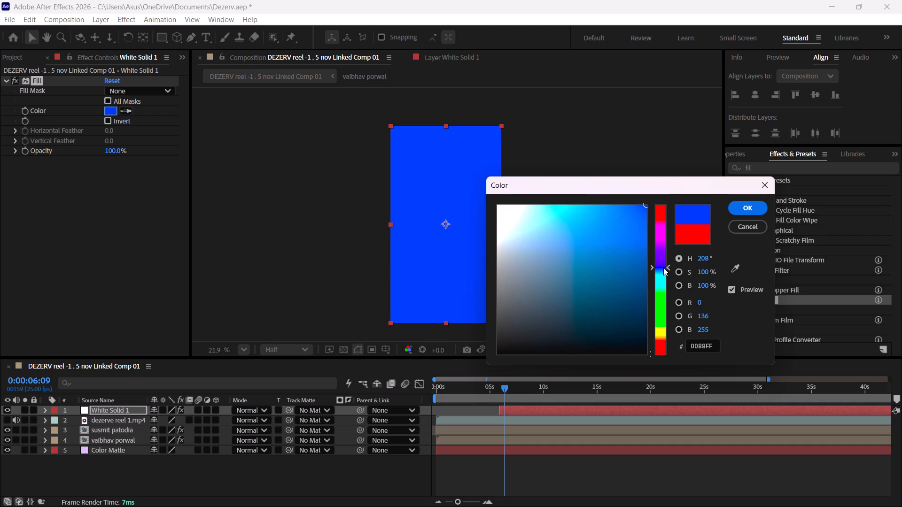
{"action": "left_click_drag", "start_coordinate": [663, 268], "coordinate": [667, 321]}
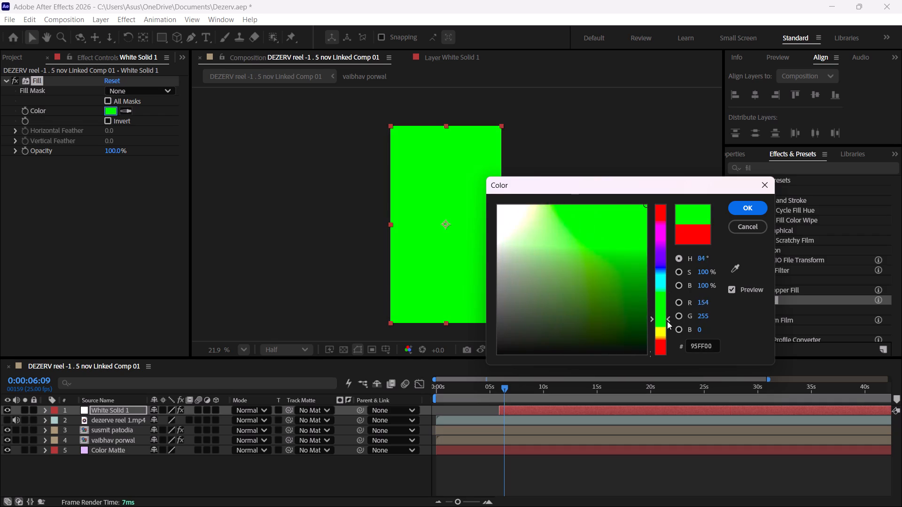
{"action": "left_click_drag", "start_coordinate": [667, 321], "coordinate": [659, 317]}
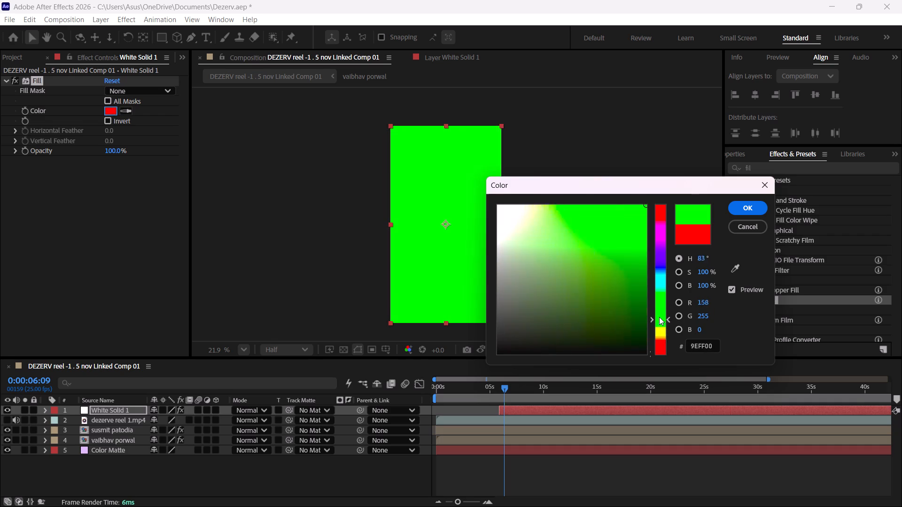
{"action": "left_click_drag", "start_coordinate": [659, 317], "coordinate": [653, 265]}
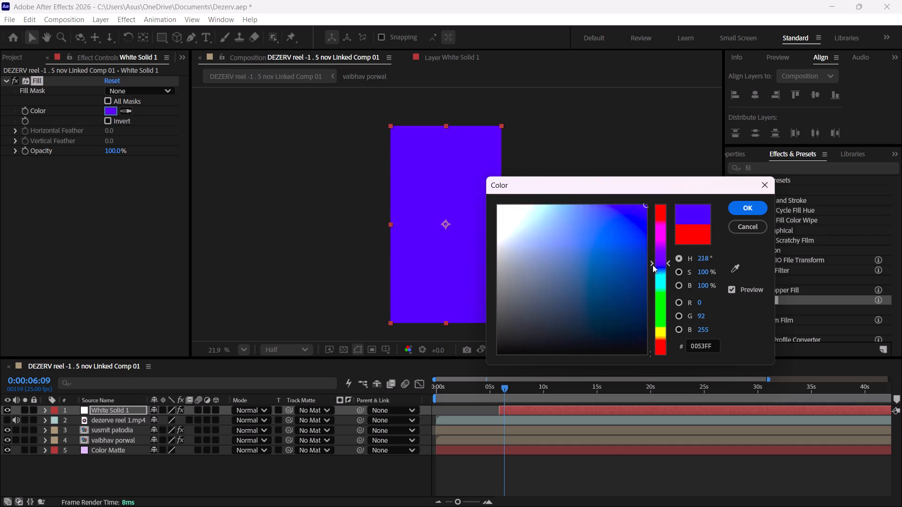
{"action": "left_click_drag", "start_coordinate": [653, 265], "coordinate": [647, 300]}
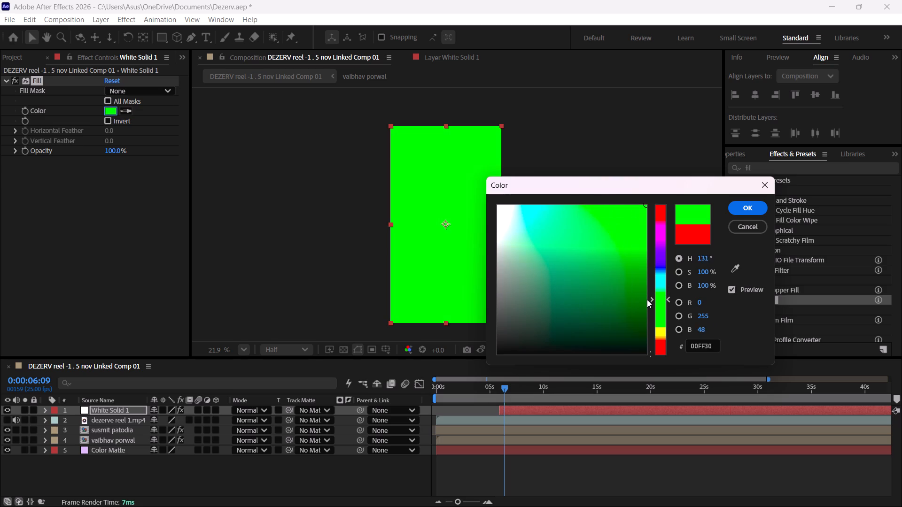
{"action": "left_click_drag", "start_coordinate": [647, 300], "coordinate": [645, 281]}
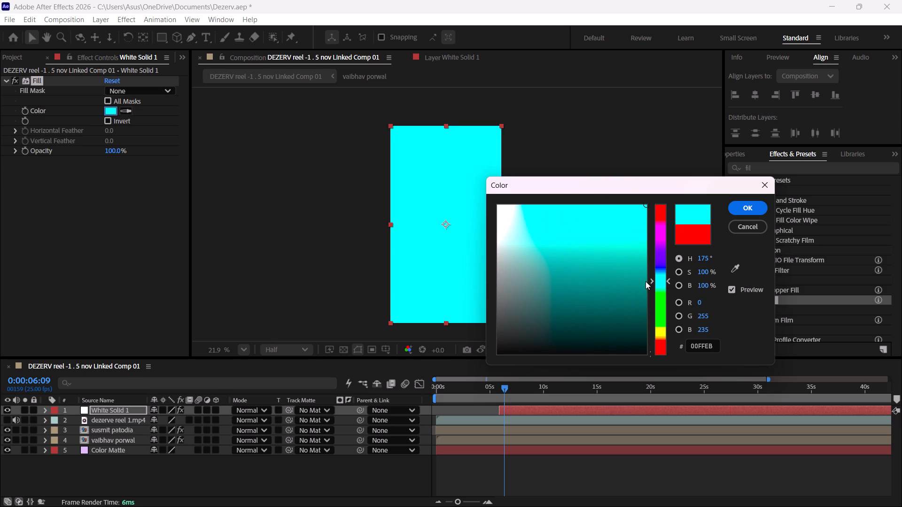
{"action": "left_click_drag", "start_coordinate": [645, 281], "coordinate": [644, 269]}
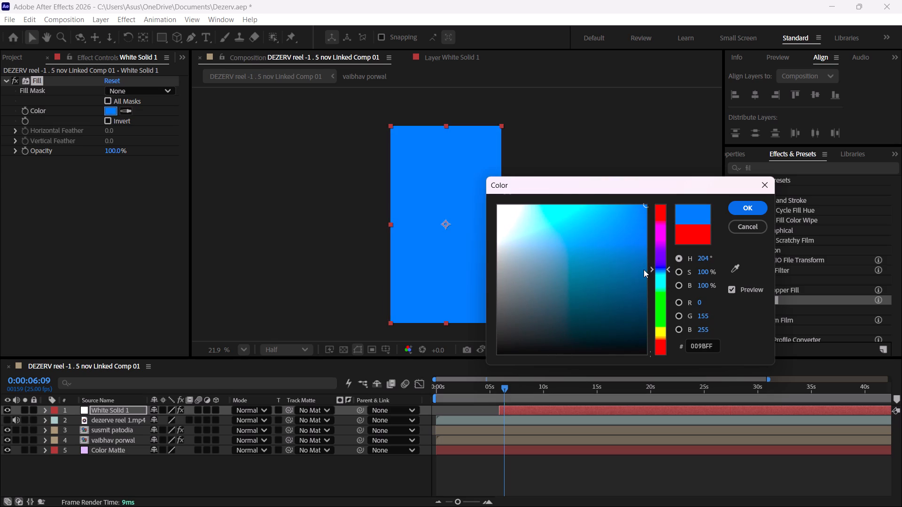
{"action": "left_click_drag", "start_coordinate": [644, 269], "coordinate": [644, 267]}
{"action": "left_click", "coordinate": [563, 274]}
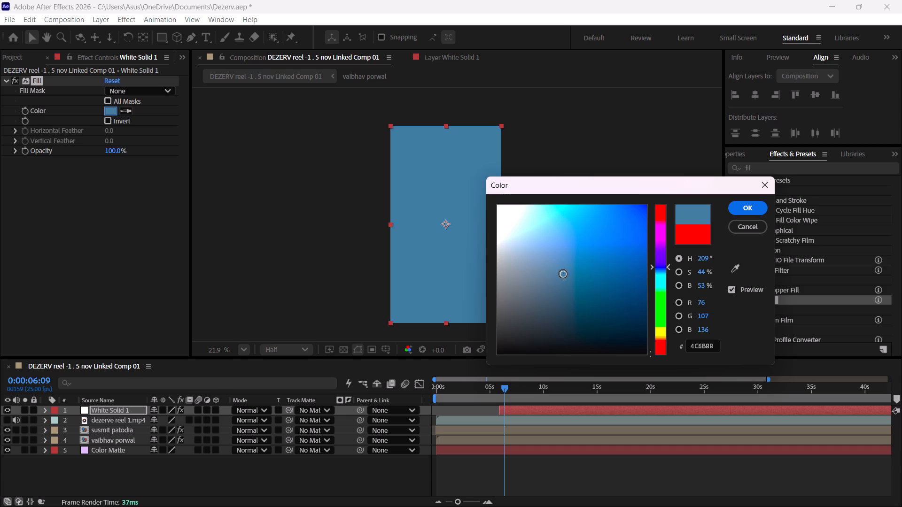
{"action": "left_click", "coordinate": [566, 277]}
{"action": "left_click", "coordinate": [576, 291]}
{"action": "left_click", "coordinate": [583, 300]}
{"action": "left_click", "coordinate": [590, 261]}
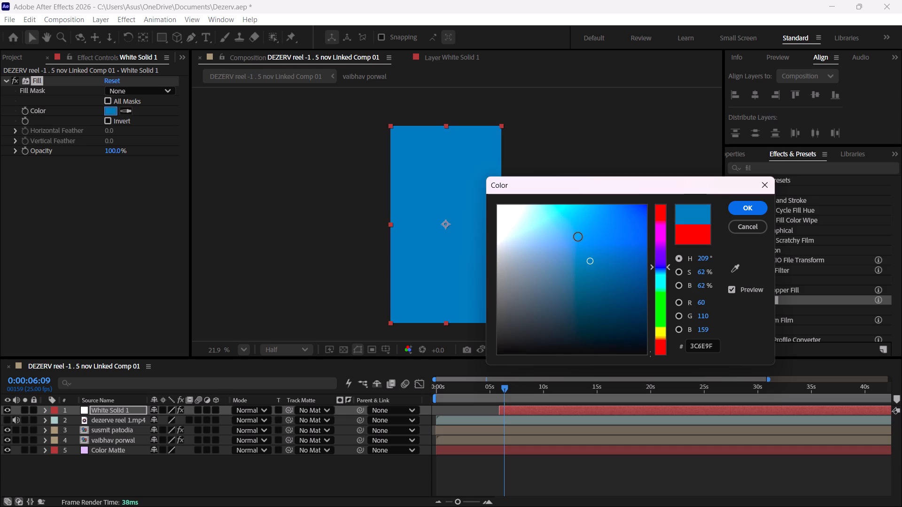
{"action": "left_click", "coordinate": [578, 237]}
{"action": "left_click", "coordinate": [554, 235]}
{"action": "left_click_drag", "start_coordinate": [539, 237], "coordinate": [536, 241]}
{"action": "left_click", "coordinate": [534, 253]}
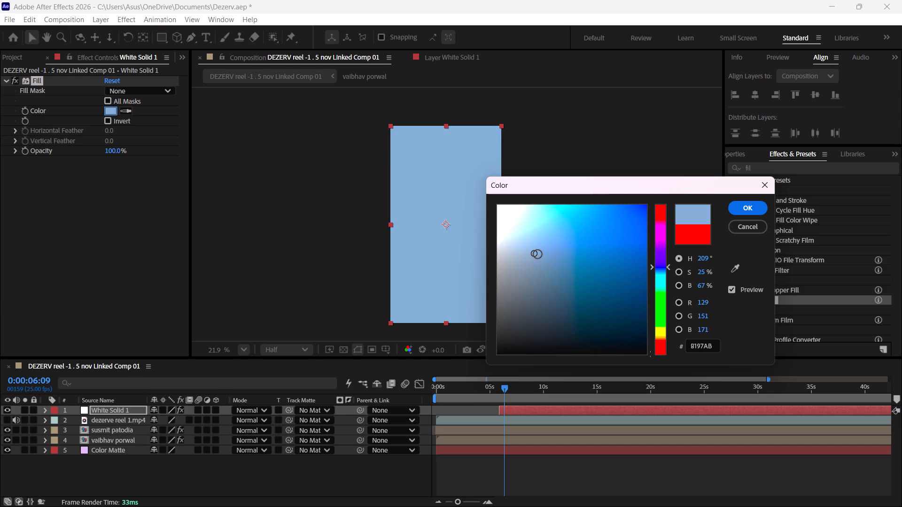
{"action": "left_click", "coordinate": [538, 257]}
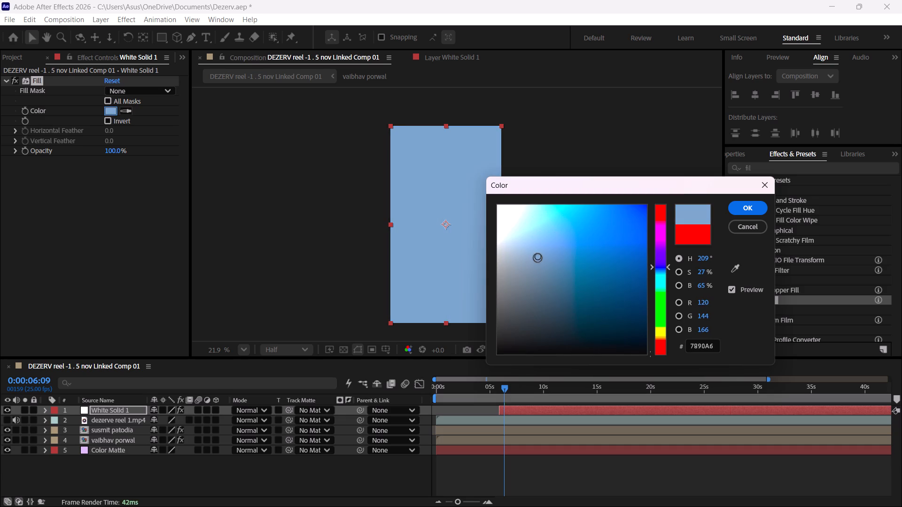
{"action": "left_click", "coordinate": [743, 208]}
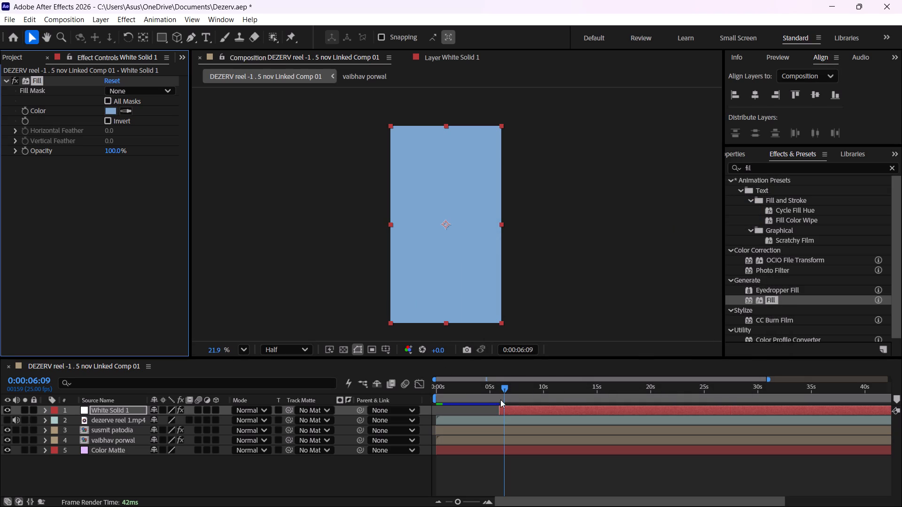
Change the Fill colour of the solid to a stronger blue-violet, 586DA6.
{"action": "left_click", "coordinate": [112, 112]}
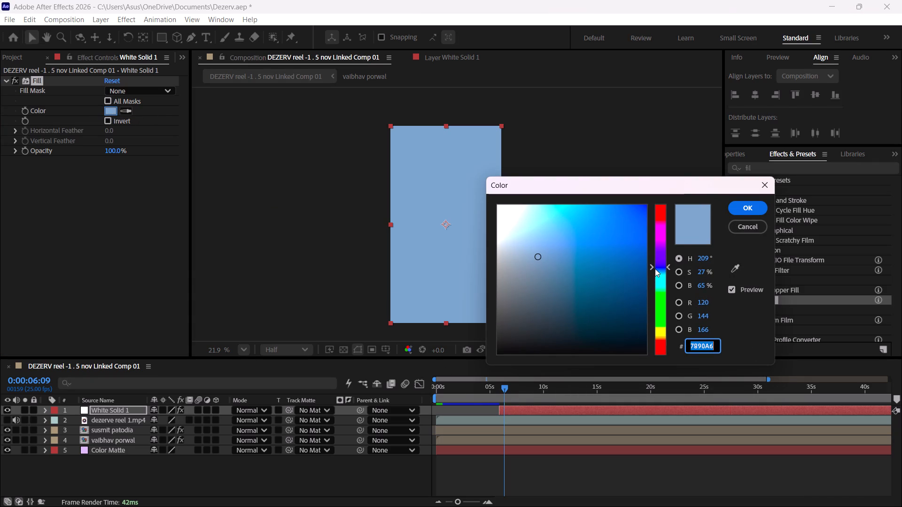
{"action": "left_click_drag", "start_coordinate": [658, 266], "coordinate": [664, 270]}
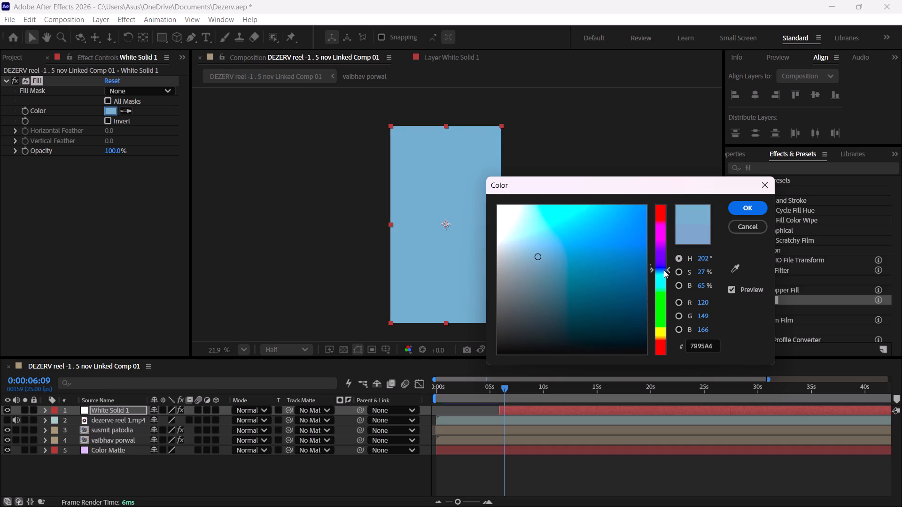
{"action": "left_click_drag", "start_coordinate": [664, 270], "coordinate": [676, 269]}
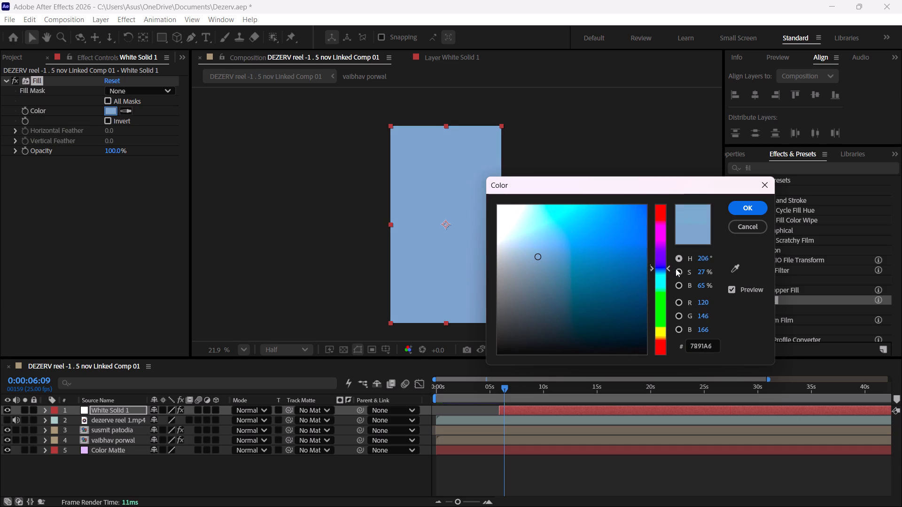
{"action": "left_click_drag", "start_coordinate": [676, 269], "coordinate": [678, 262]}
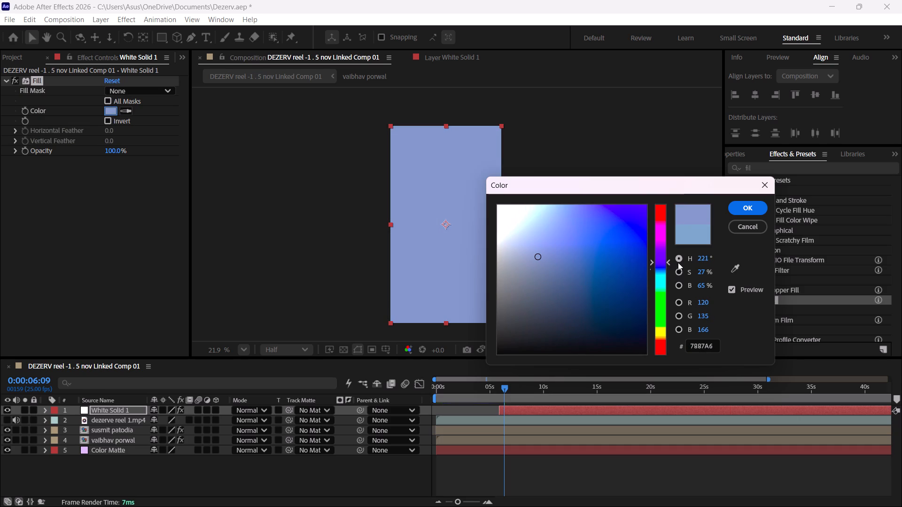
{"action": "left_click_drag", "start_coordinate": [678, 262], "coordinate": [678, 261]}
{"action": "left_click_drag", "start_coordinate": [678, 261], "coordinate": [678, 261]}
{"action": "left_click", "coordinate": [575, 257]}
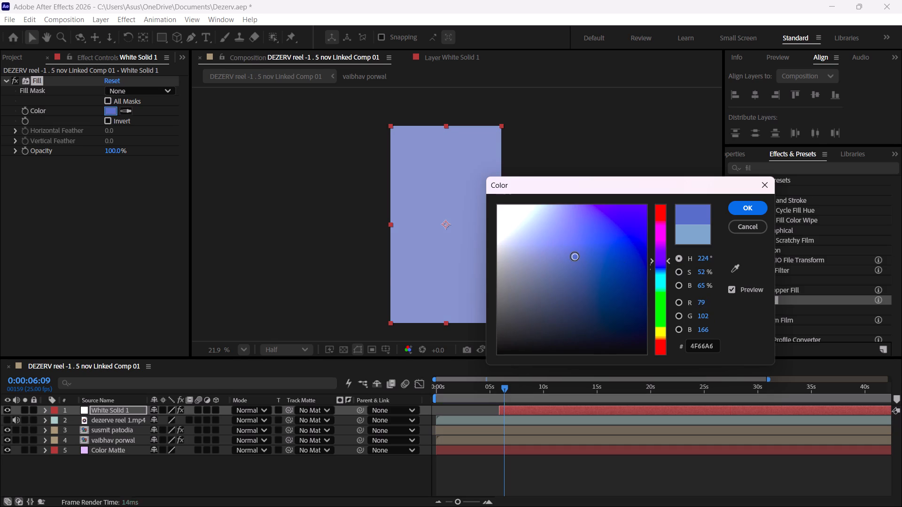
{"action": "left_click", "coordinate": [567, 257]}
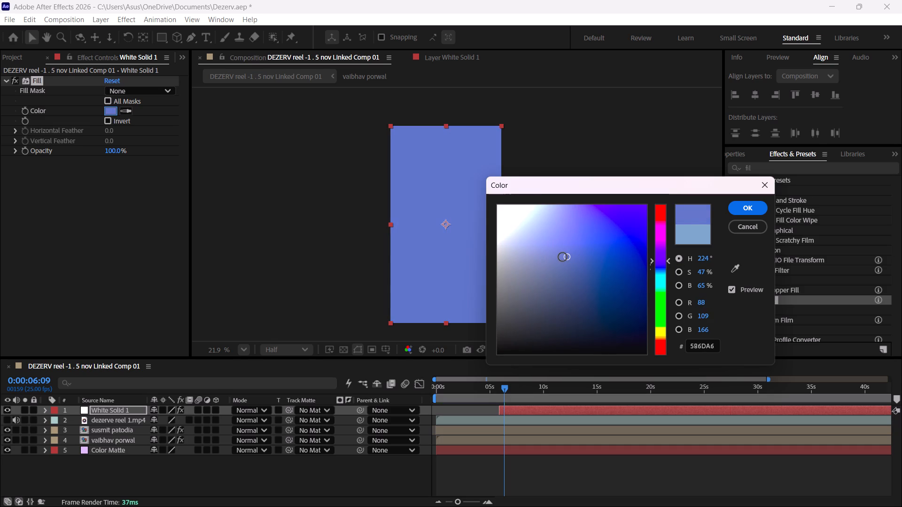
{"action": "left_click", "coordinate": [757, 208]}
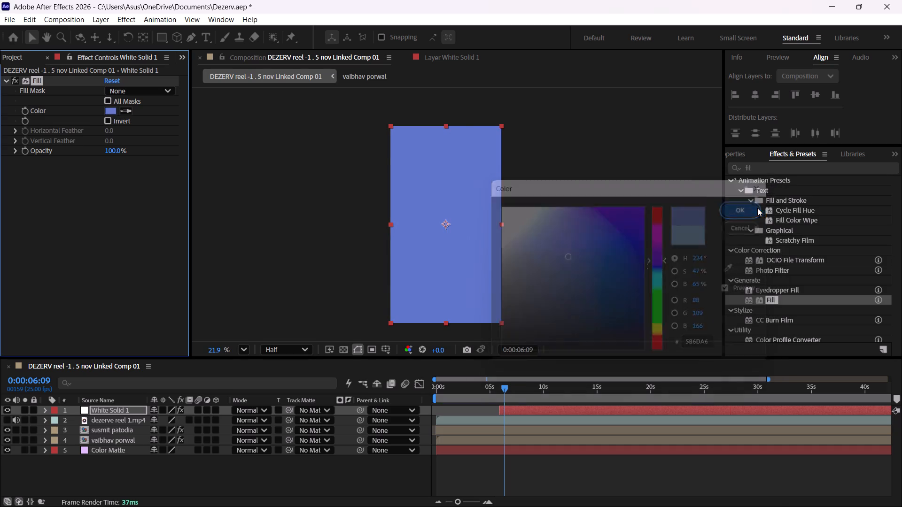
Play the composition from about 0:00:00:14 and scrub around 0:00:06 to check the cut to the blue solid.
{"action": "left_click_drag", "start_coordinate": [505, 388], "coordinate": [443, 402]}
{"action": "key", "text": "space"}
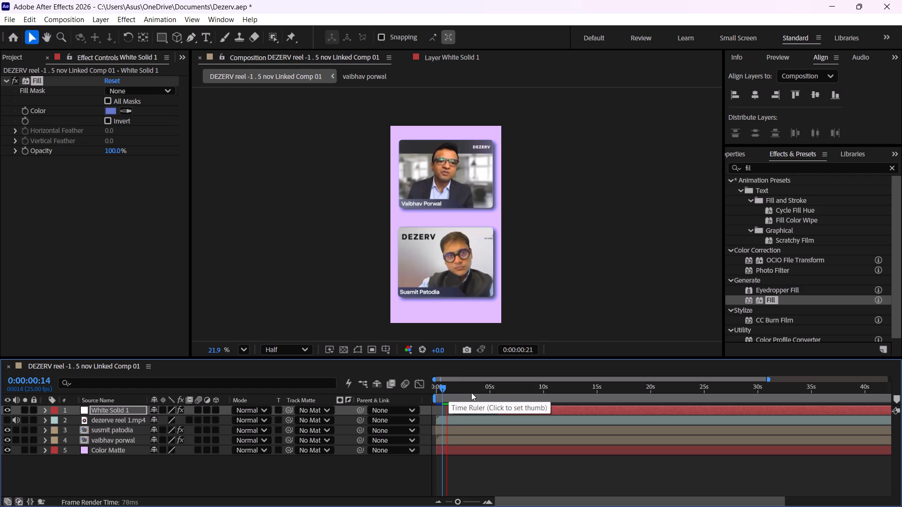
{"action": "scroll", "coordinate": [471, 393], "scroll_direction": "down", "scroll_amount": 1}
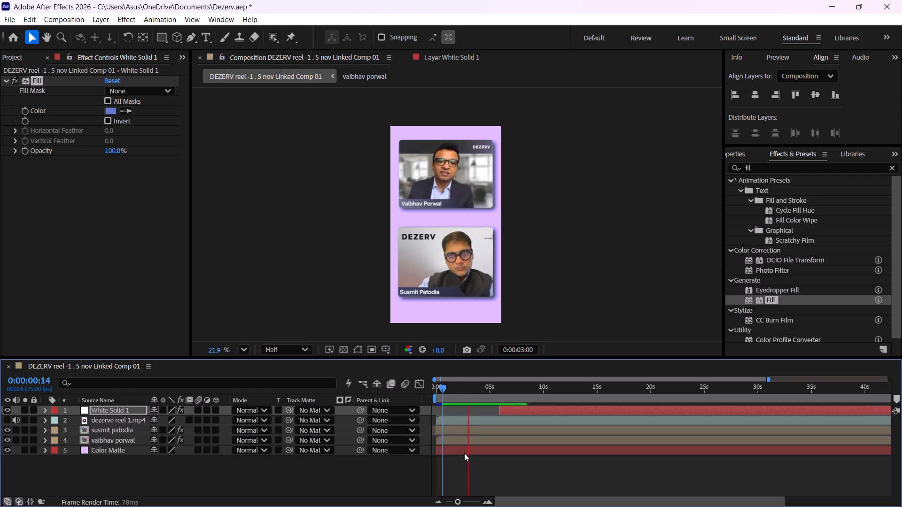
{"action": "scroll", "coordinate": [465, 453], "scroll_direction": "down", "scroll_amount": 5}
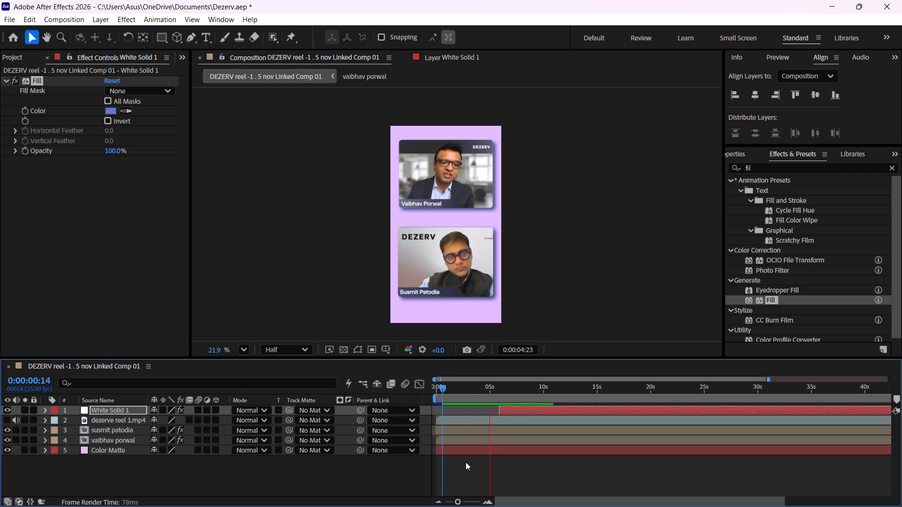
{"action": "scroll", "coordinate": [466, 462], "scroll_direction": "down", "scroll_amount": 1}
{"action": "key", "text": "space"}
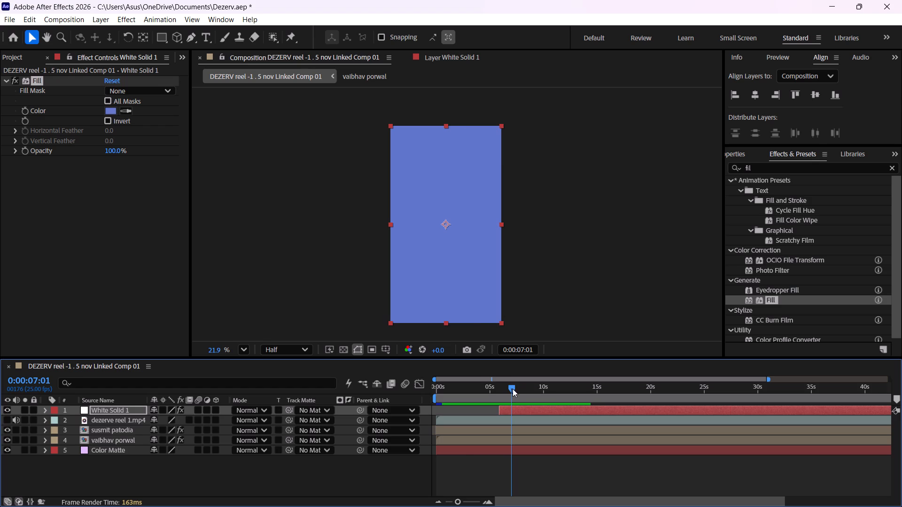
{"action": "left_click_drag", "start_coordinate": [513, 389], "coordinate": [502, 396]}
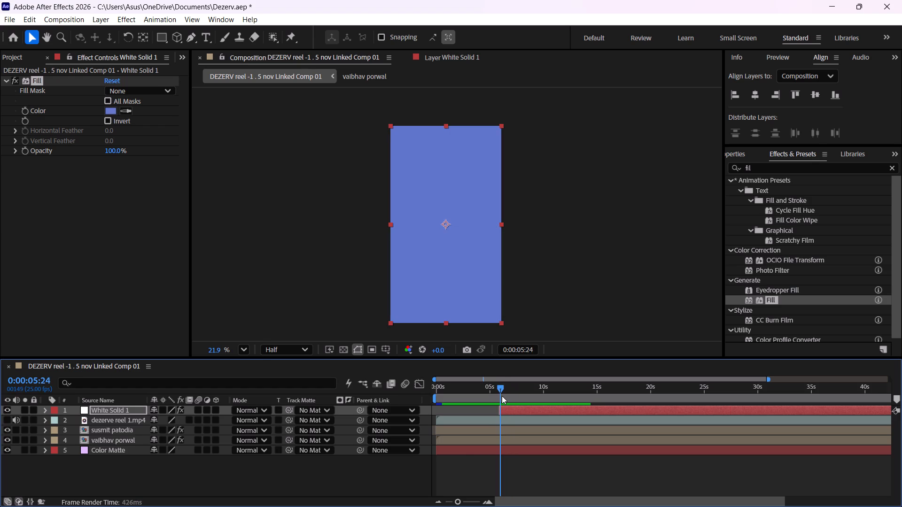
{"action": "left_click_drag", "start_coordinate": [502, 396], "coordinate": [505, 391]}
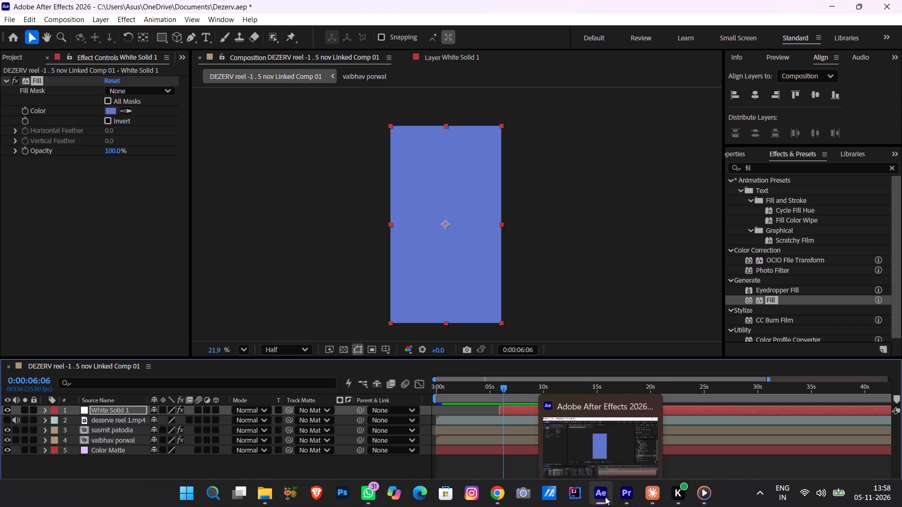
Switch to Google Chrome, search Pinterest for "clock 3d png" and look over the clock images.
{"action": "left_click", "coordinate": [495, 495]}
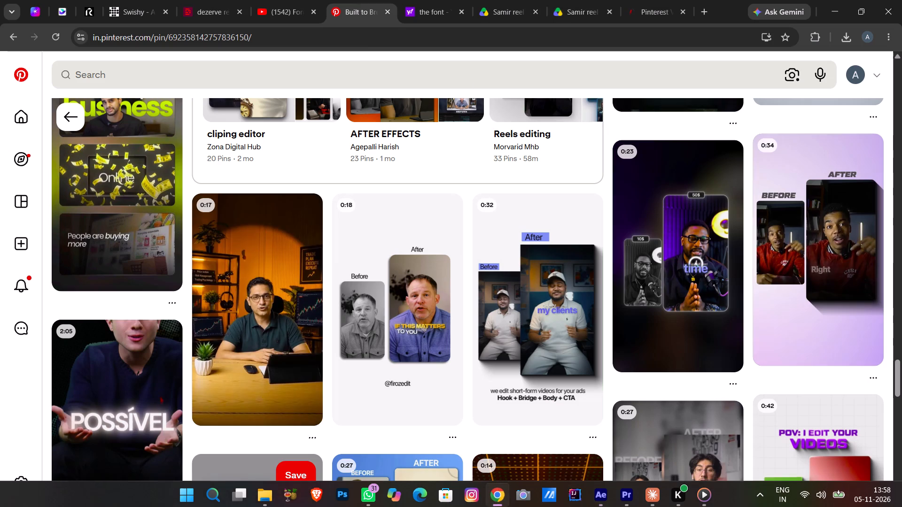
{"action": "left_click", "coordinate": [252, 75]}
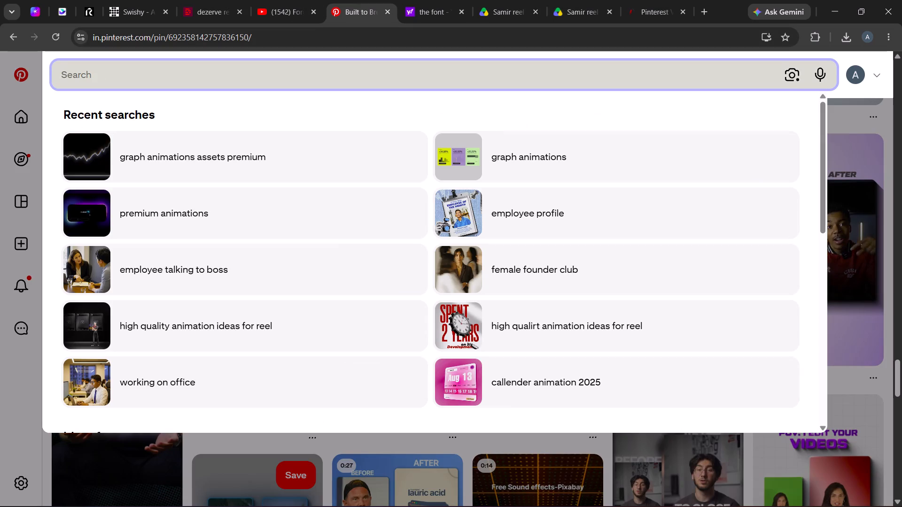
{"action": "type", "text": "clo"}
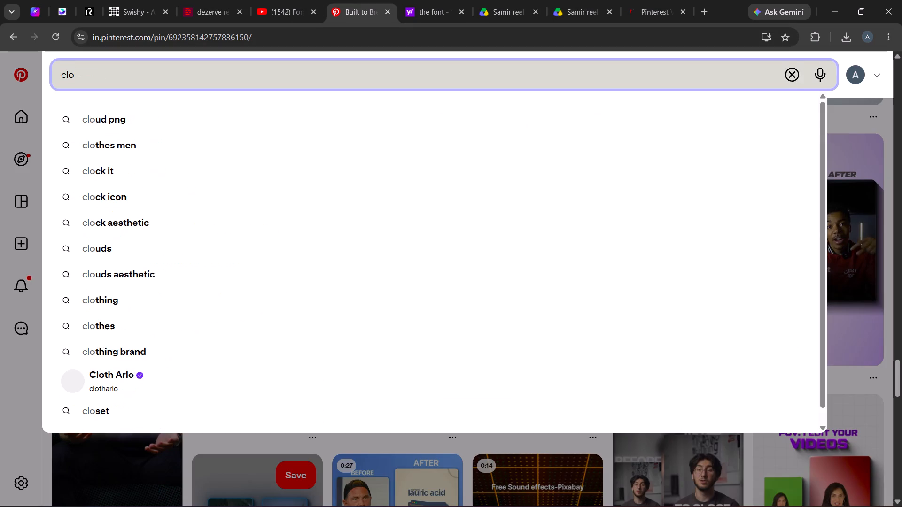
{"action": "key", "text": "c"}
{"action": "key", "text": "k"}
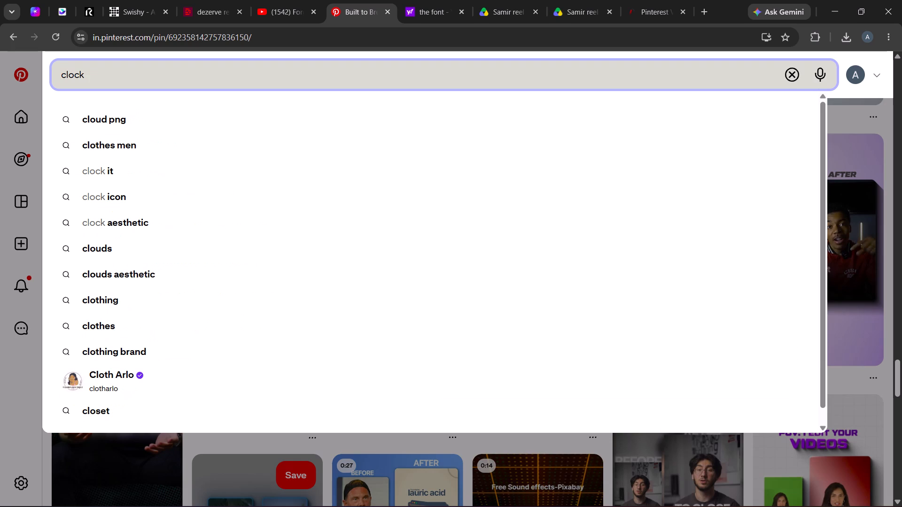
{"action": "key", "text": "space"}
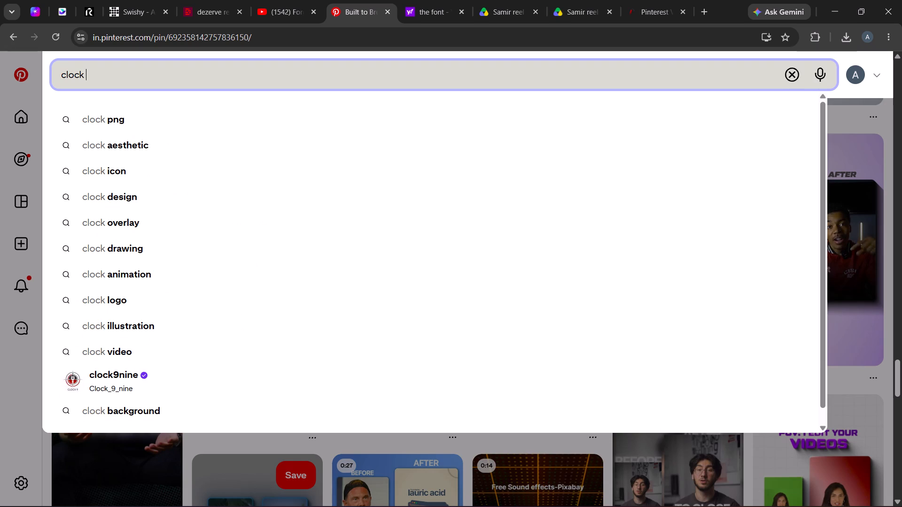
{"action": "type", "text": "3d"}
{"action": "key", "text": "space"}
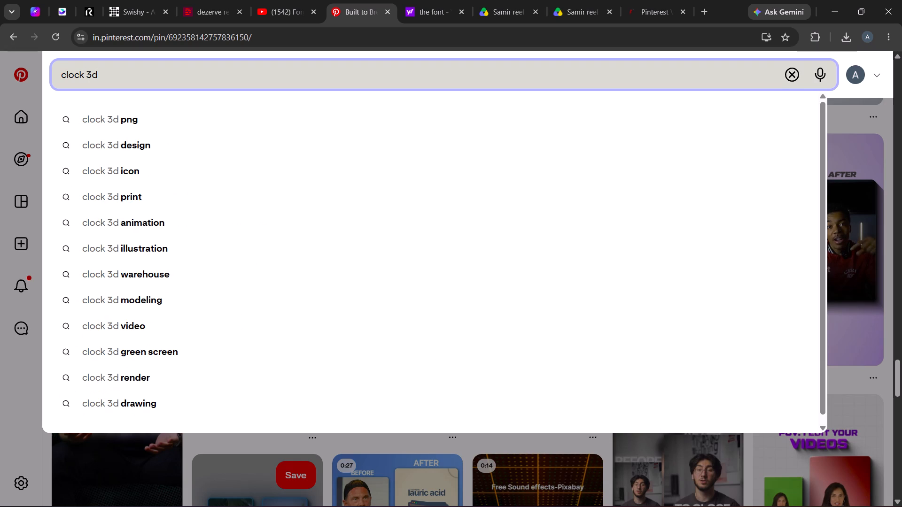
{"action": "left_click", "coordinate": [118, 124]}
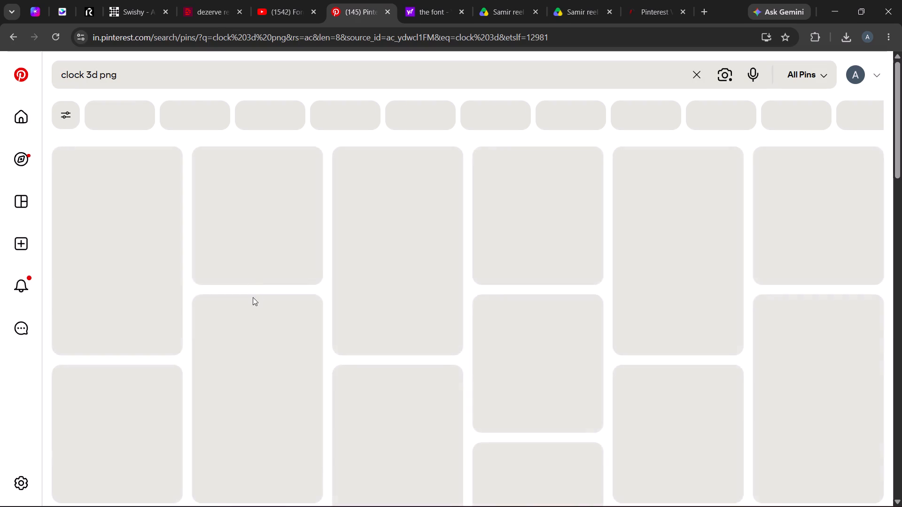
{"action": "scroll", "coordinate": [327, 292], "scroll_direction": "down", "scroll_amount": 3}
{"action": "scroll", "coordinate": [327, 292], "scroll_direction": "up", "scroll_amount": 1}
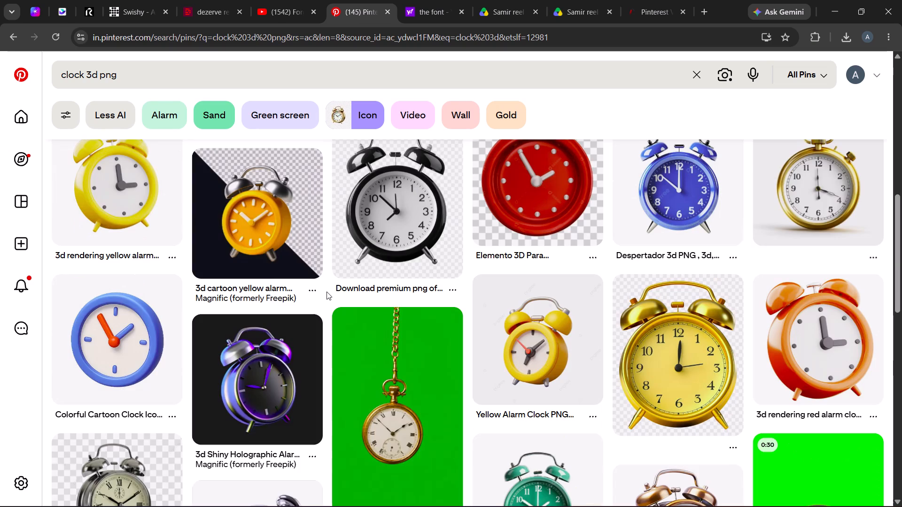
Refine the Pinterest search to "sand clock 3d png".
{"action": "left_click", "coordinate": [60, 74]}
{"action": "left_click", "coordinate": [64, 75]}
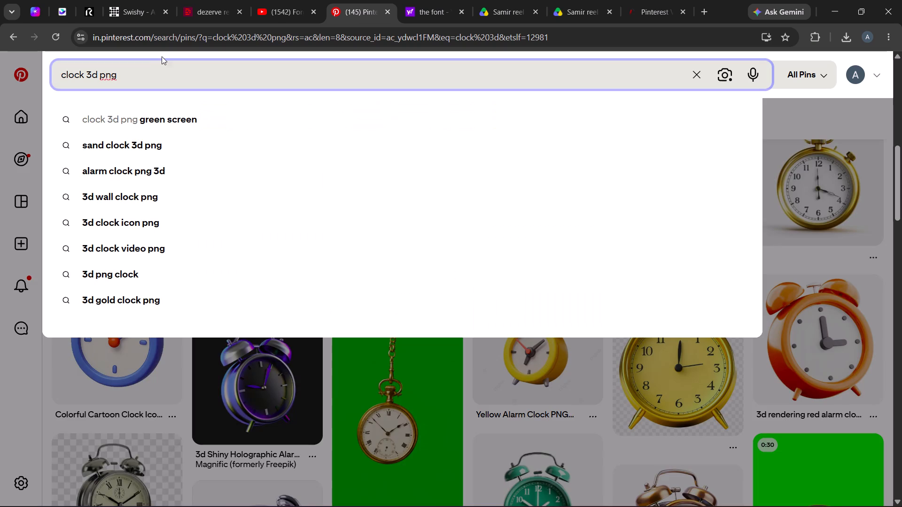
{"action": "key", "text": "Left"}
{"action": "type", "text": "sand"}
{"action": "key", "text": "space"}
{"action": "key", "text": "Return"}
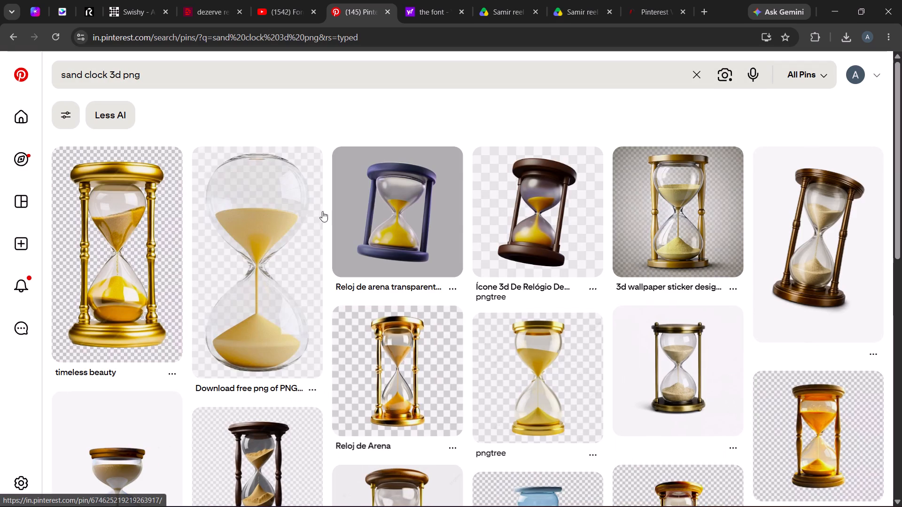
Browse the sand clock images to compare hourglass designs for the reel.
{"action": "scroll", "coordinate": [311, 205], "scroll_direction": "down", "scroll_amount": 2}
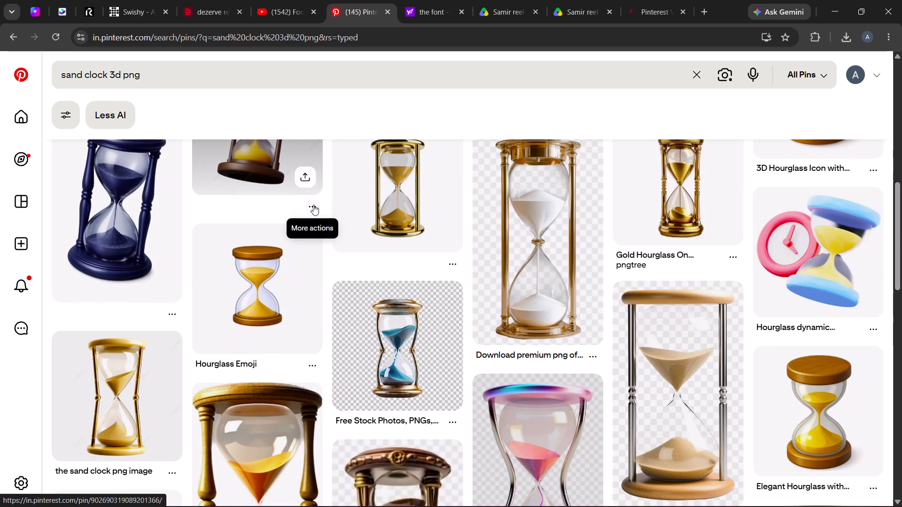
{"action": "scroll", "coordinate": [313, 205], "scroll_direction": "up", "scroll_amount": 2}
{"action": "scroll", "coordinate": [313, 205], "scroll_direction": "down", "scroll_amount": 4}
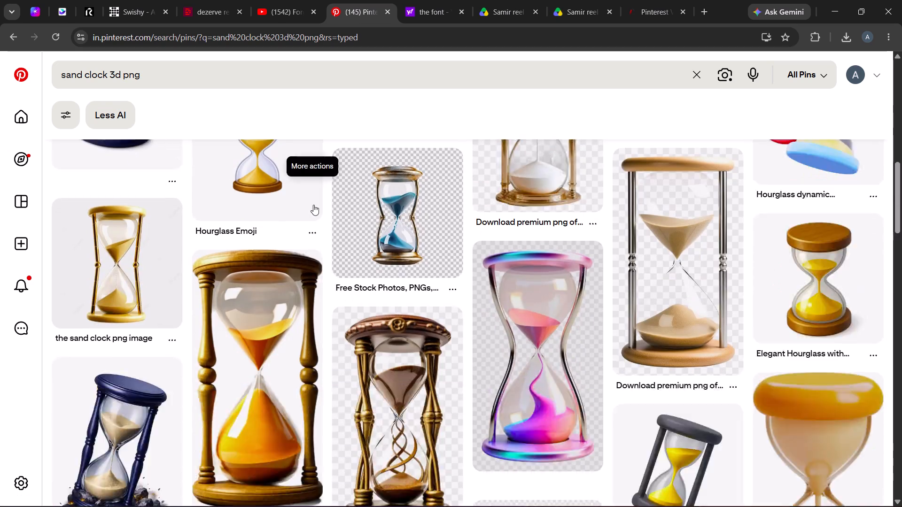
{"action": "scroll", "coordinate": [313, 205], "scroll_direction": "down", "scroll_amount": 2}
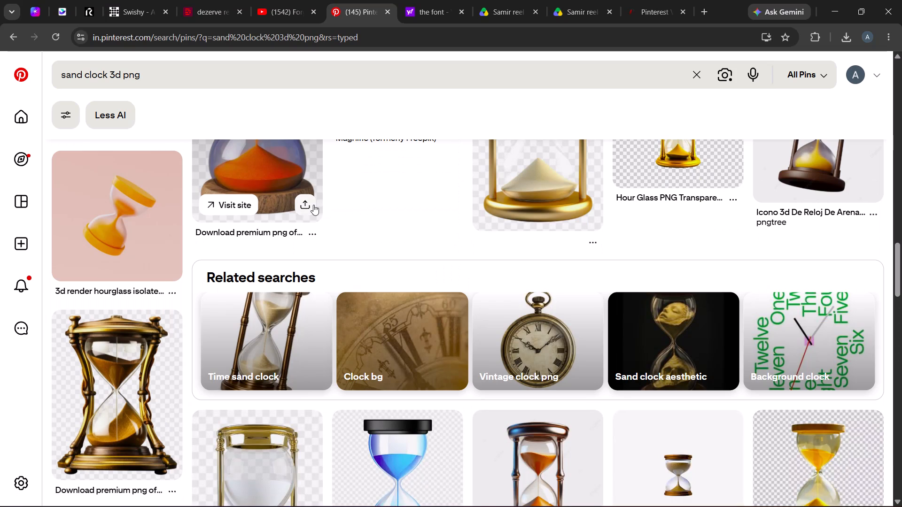
{"action": "scroll", "coordinate": [313, 205], "scroll_direction": "up", "scroll_amount": 1}
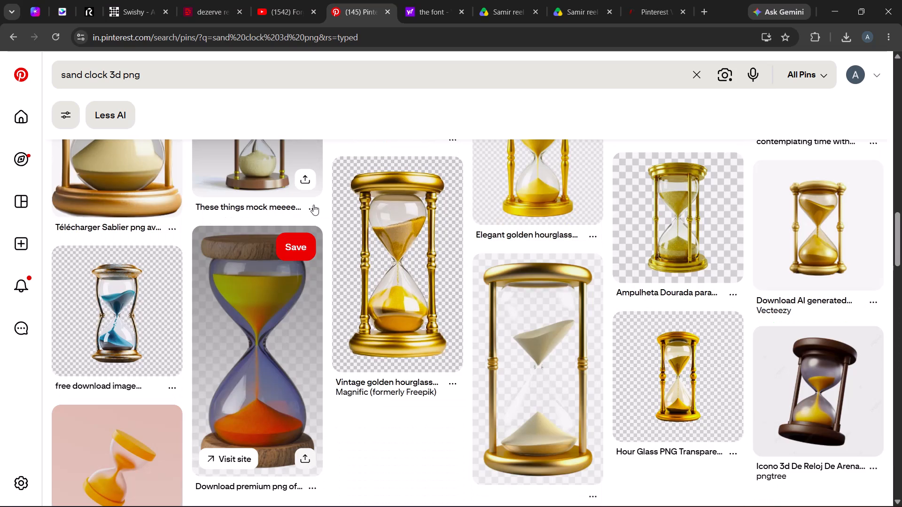
{"action": "scroll", "coordinate": [313, 205], "scroll_direction": "up", "scroll_amount": 3}
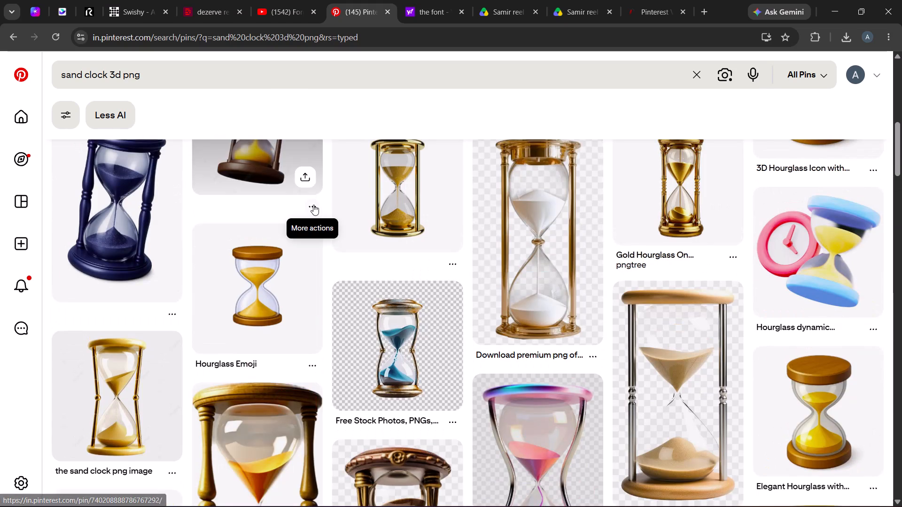
{"action": "scroll", "coordinate": [313, 205], "scroll_direction": "up", "scroll_amount": 3}
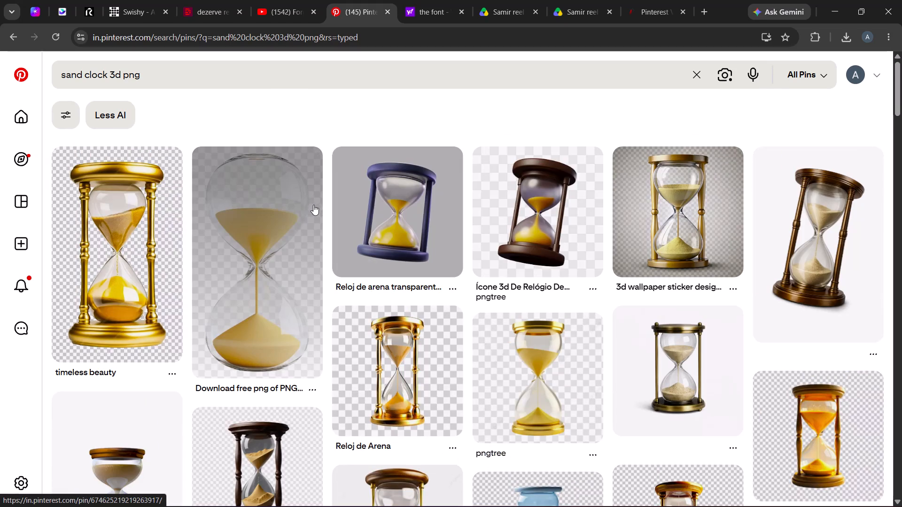
{"action": "scroll", "coordinate": [313, 205], "scroll_direction": "up", "scroll_amount": 2}
Open the golden hourglass pin titled "timeless beauty" and download its image.
{"action": "left_click", "coordinate": [125, 247]}
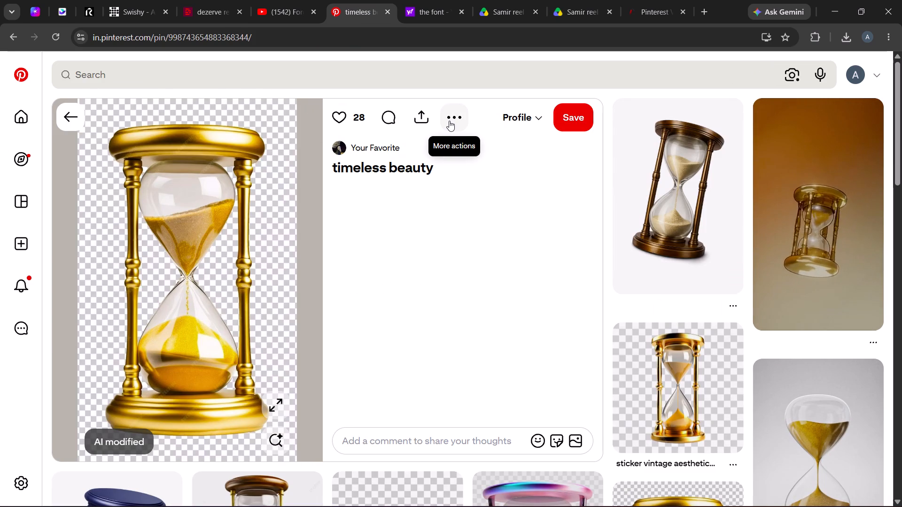
{"action": "left_click", "coordinate": [443, 117]}
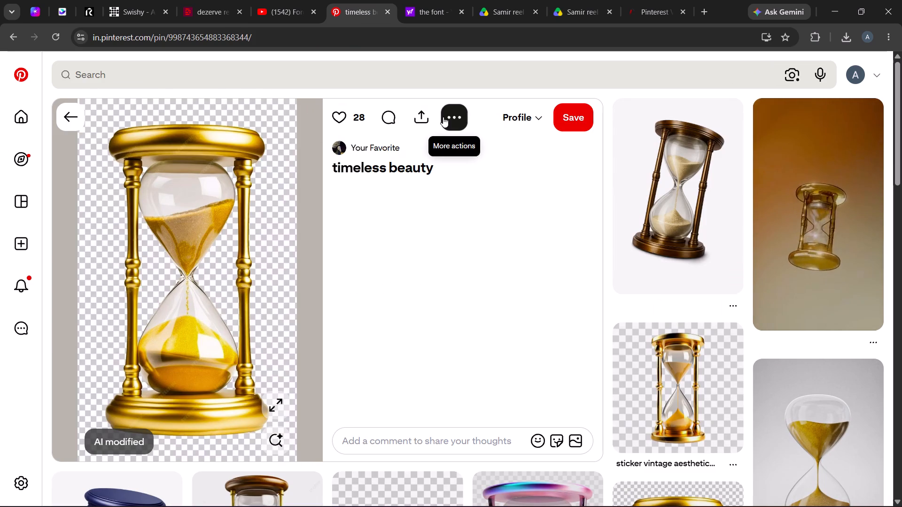
{"action": "left_click", "coordinate": [417, 186]}
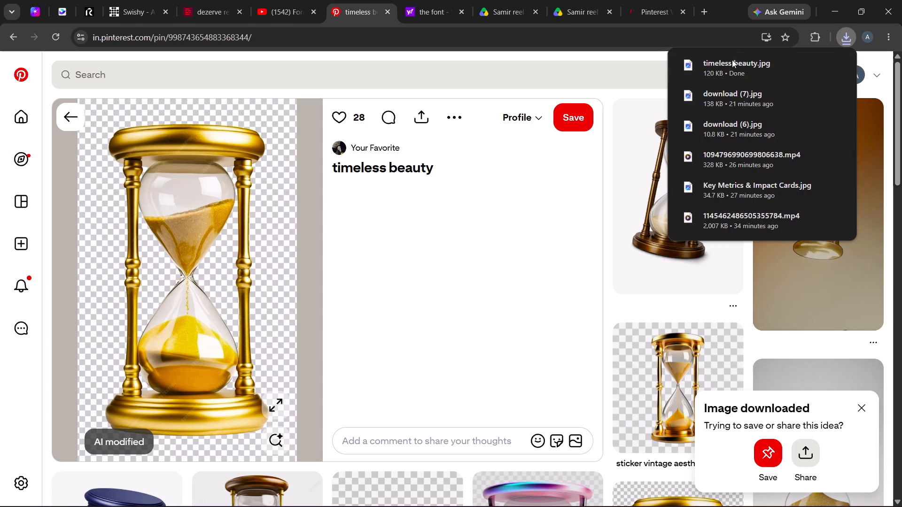
Bring the downloaded timeless beauty.jpg into the After Effects composition as a layer above White Solid 1.
{"action": "left_click_drag", "start_coordinate": [688, 65], "coordinate": [597, 506]}
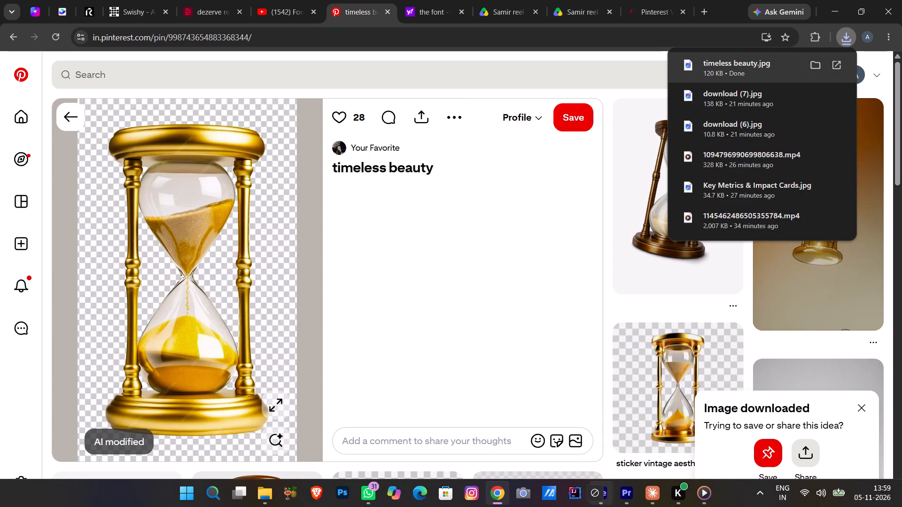
{"action": "left_click_drag", "start_coordinate": [597, 506], "coordinate": [543, 482]}
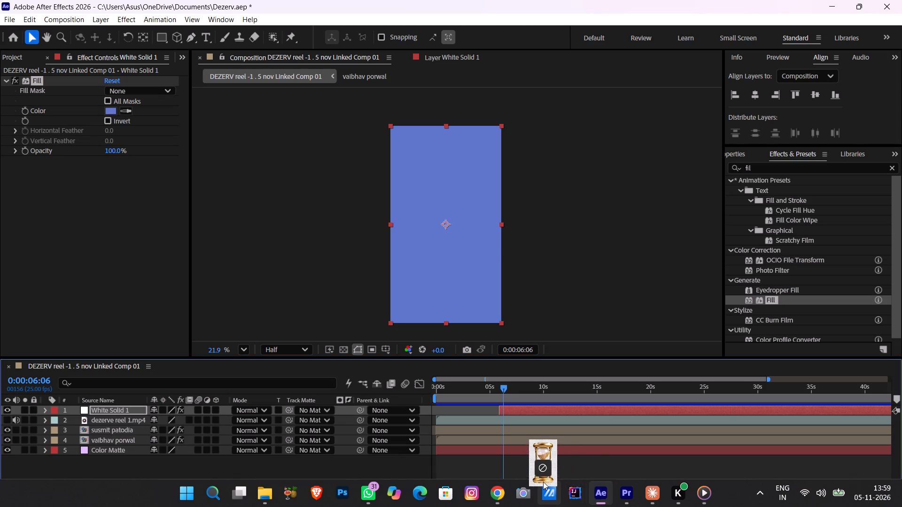
{"action": "left_click_drag", "start_coordinate": [543, 482], "coordinate": [507, 405]}
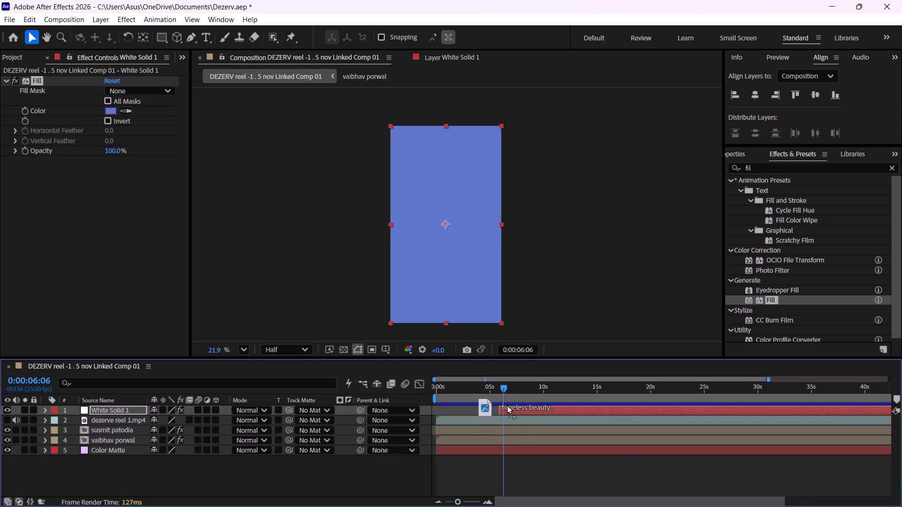
{"action": "left_click_drag", "start_coordinate": [507, 405], "coordinate": [138, 422]}
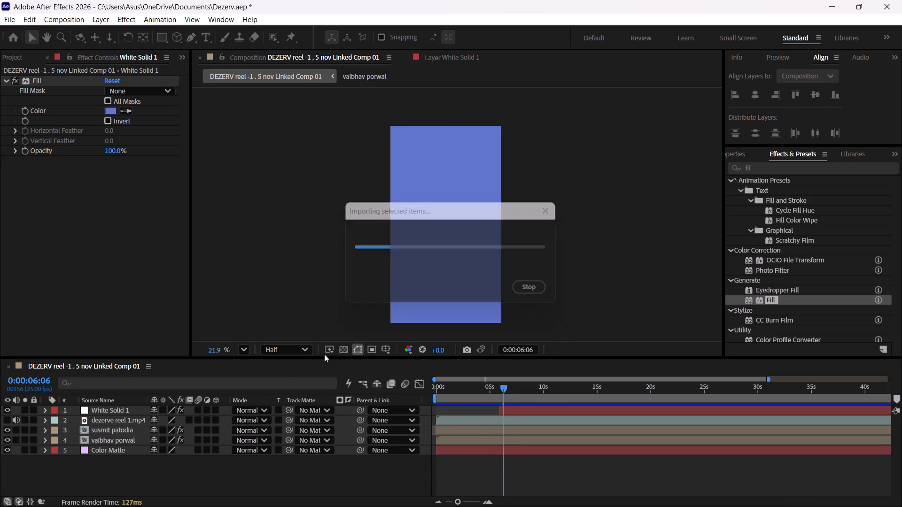
{"action": "left_click", "coordinate": [513, 306]}
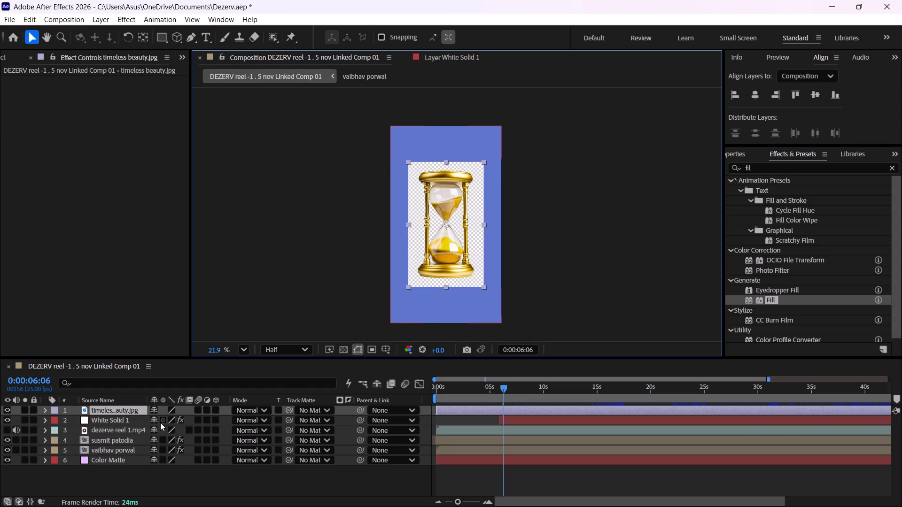
Scale the hourglass image layer up to 157% so it fills the frame height.
{"action": "key", "text": "s"}
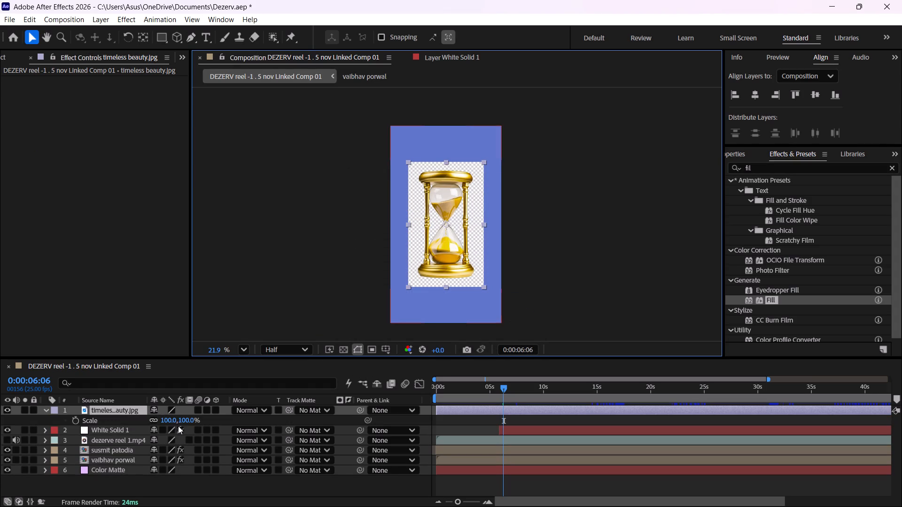
{"action": "left_click_drag", "start_coordinate": [166, 423], "coordinate": [186, 419]}
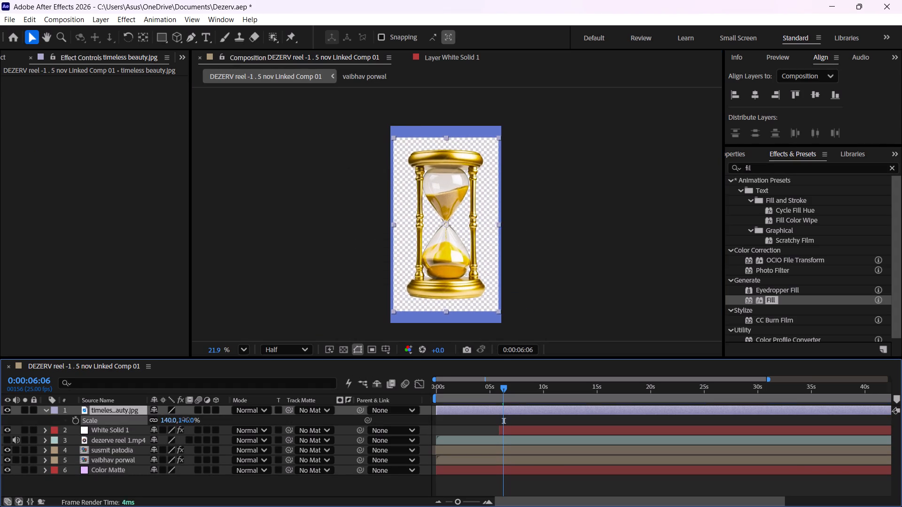
{"action": "left_click_drag", "start_coordinate": [186, 419], "coordinate": [194, 417]}
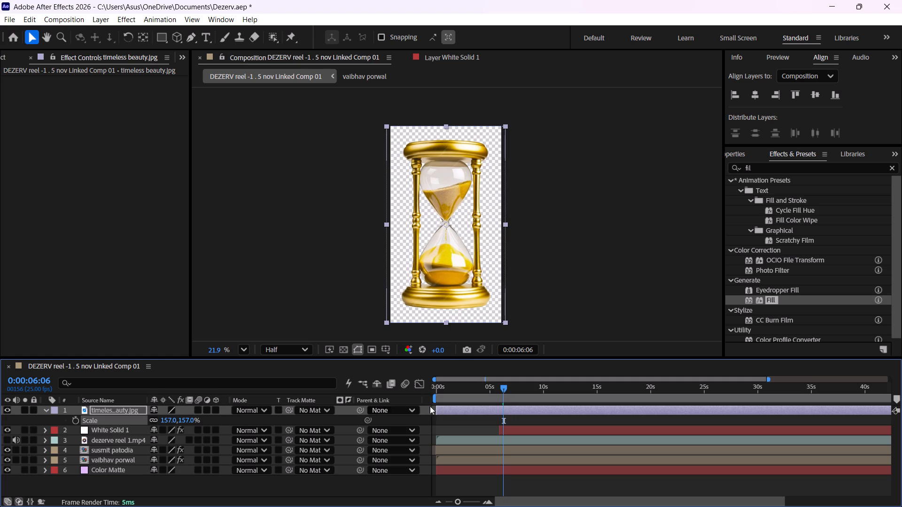
Trim the start of the hourglass layer to line up with the start of White Solid 1, just before 0:00:06:06.
{"action": "left_click_drag", "start_coordinate": [439, 410], "coordinate": [509, 410]}
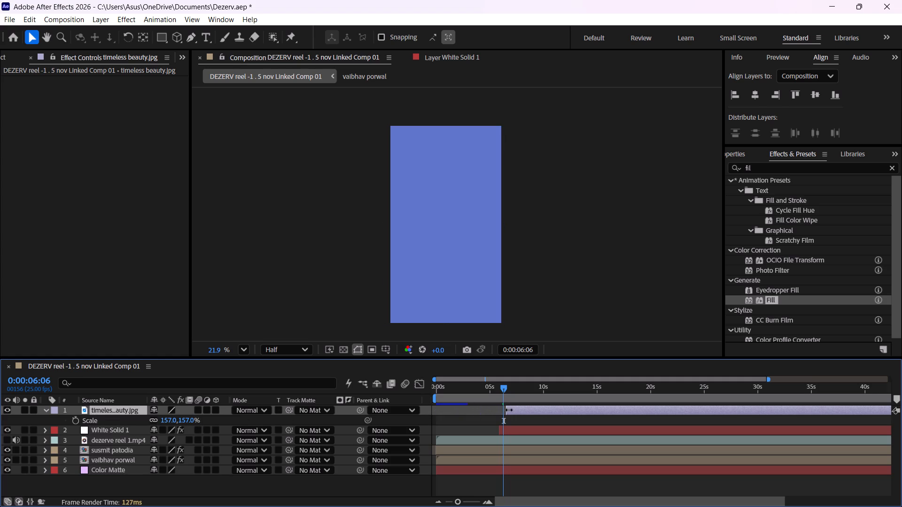
{"action": "left_click_drag", "start_coordinate": [509, 410], "coordinate": [500, 412]}
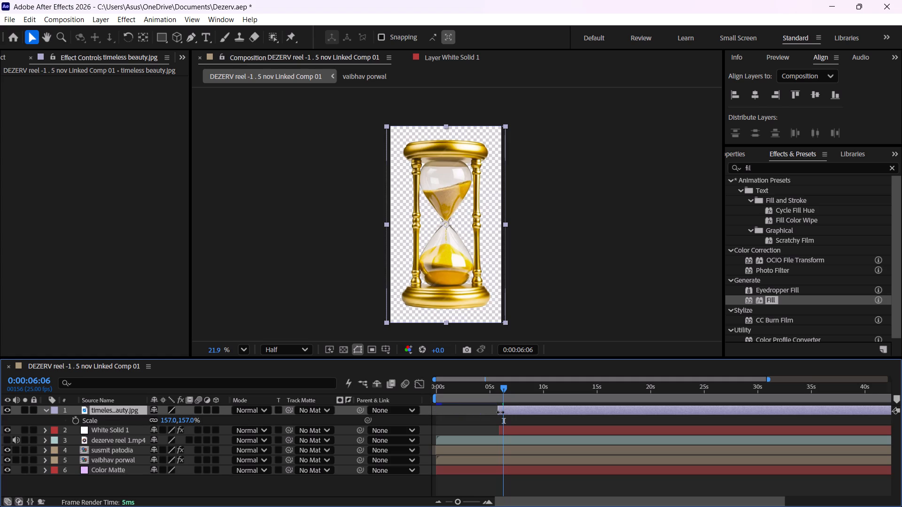
{"action": "left_click_drag", "start_coordinate": [500, 412], "coordinate": [502, 413]}
{"action": "left_click_drag", "start_coordinate": [502, 413], "coordinate": [501, 414]}
Scrub from 0:00:06:06 to 0:00:07:13 to check the hourglass section.
{"action": "left_click_drag", "start_coordinate": [504, 388], "coordinate": [503, 387]}
{"action": "left_click_drag", "start_coordinate": [503, 387], "coordinate": [505, 389]}
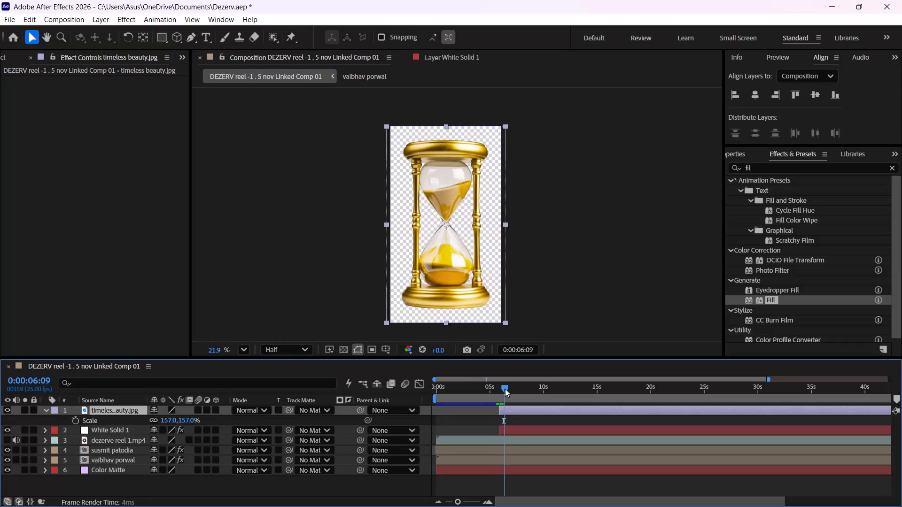
{"action": "left_click_drag", "start_coordinate": [505, 389], "coordinate": [517, 389]}
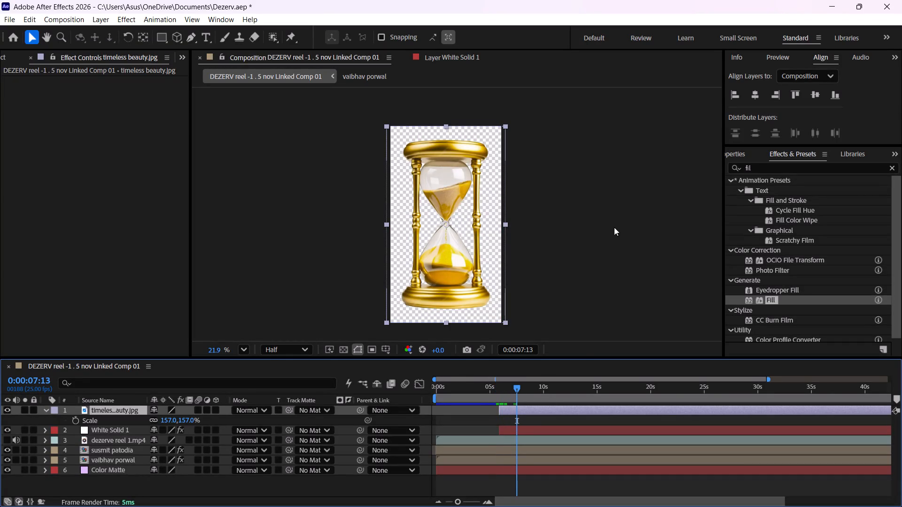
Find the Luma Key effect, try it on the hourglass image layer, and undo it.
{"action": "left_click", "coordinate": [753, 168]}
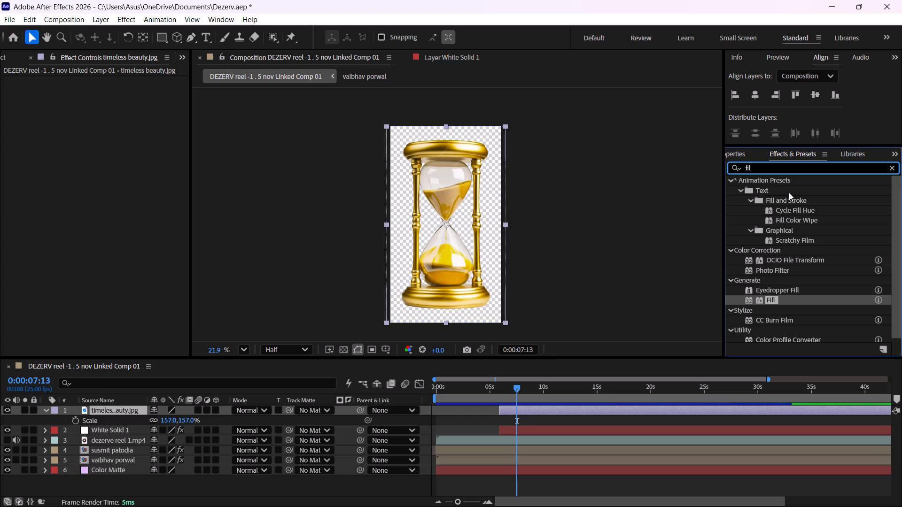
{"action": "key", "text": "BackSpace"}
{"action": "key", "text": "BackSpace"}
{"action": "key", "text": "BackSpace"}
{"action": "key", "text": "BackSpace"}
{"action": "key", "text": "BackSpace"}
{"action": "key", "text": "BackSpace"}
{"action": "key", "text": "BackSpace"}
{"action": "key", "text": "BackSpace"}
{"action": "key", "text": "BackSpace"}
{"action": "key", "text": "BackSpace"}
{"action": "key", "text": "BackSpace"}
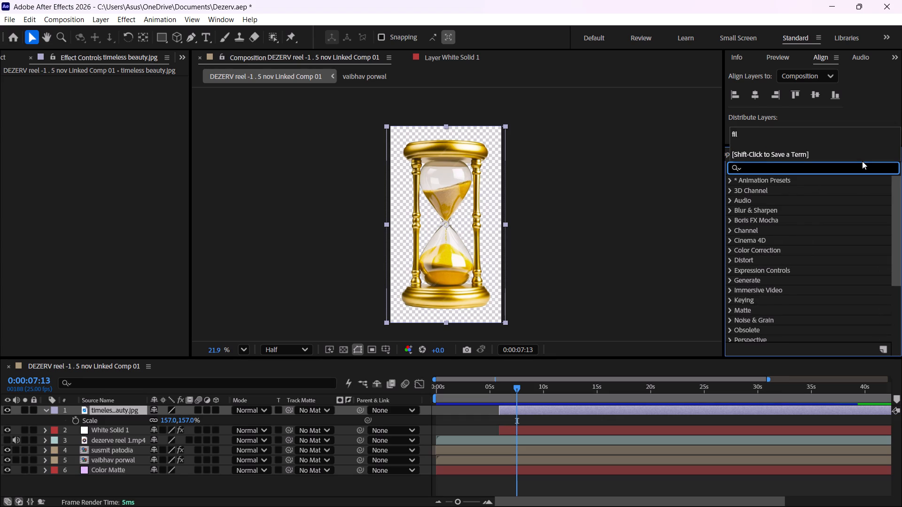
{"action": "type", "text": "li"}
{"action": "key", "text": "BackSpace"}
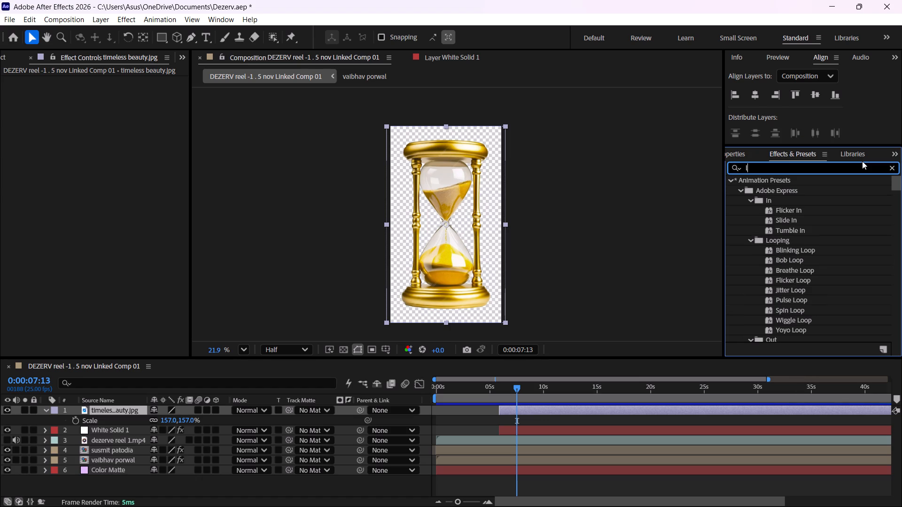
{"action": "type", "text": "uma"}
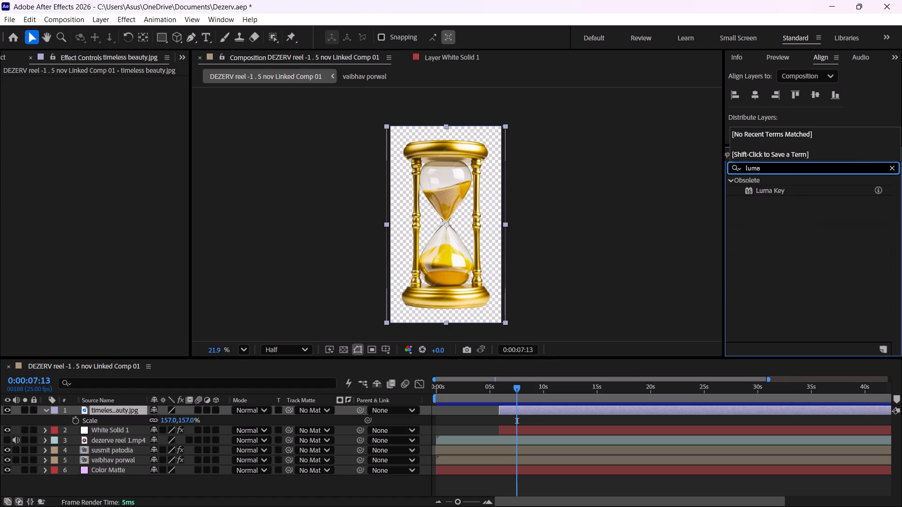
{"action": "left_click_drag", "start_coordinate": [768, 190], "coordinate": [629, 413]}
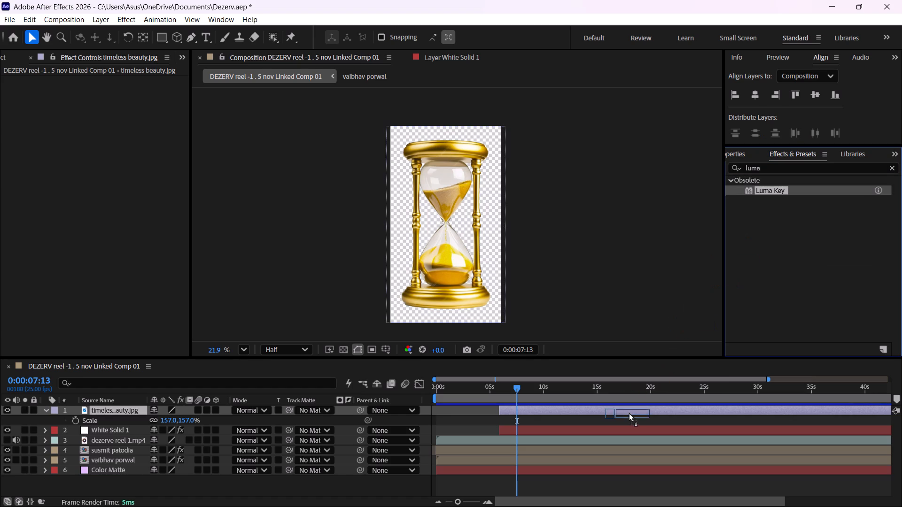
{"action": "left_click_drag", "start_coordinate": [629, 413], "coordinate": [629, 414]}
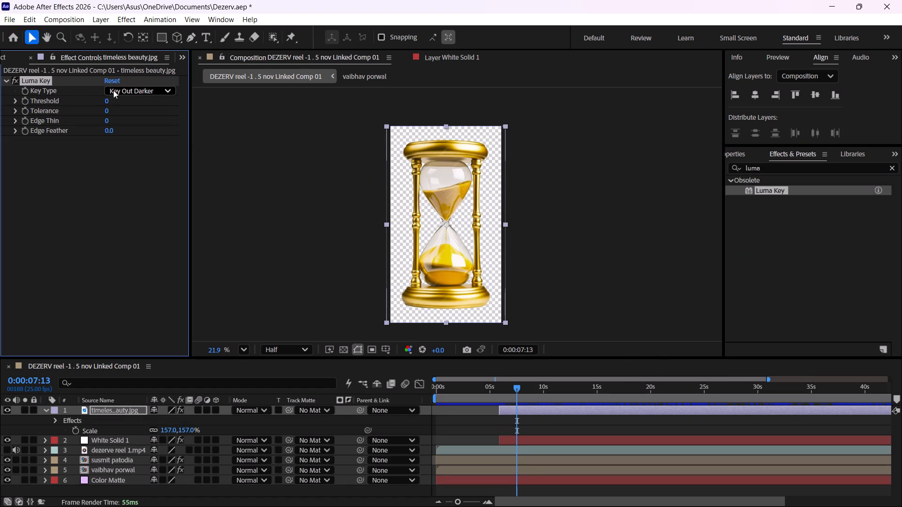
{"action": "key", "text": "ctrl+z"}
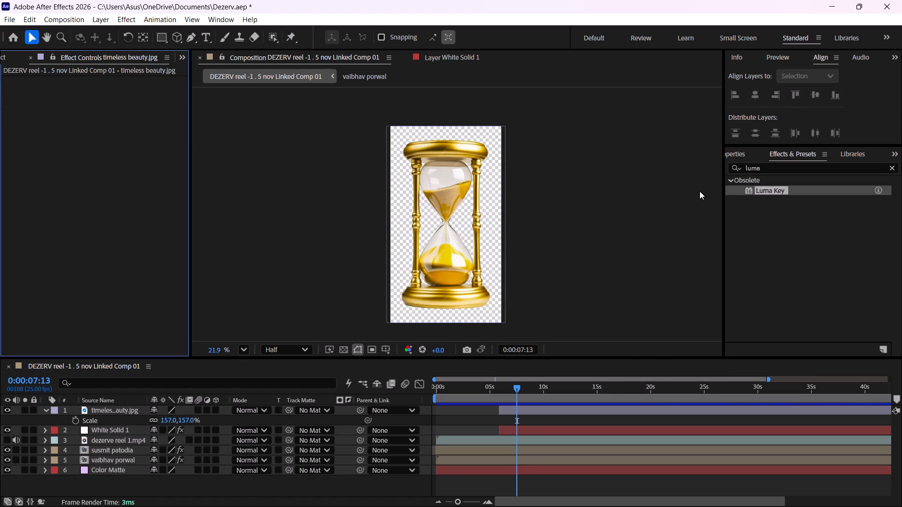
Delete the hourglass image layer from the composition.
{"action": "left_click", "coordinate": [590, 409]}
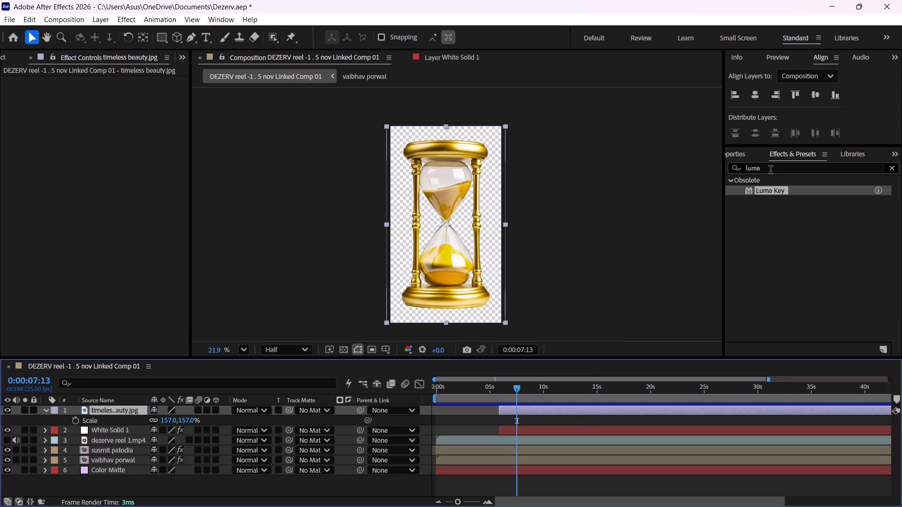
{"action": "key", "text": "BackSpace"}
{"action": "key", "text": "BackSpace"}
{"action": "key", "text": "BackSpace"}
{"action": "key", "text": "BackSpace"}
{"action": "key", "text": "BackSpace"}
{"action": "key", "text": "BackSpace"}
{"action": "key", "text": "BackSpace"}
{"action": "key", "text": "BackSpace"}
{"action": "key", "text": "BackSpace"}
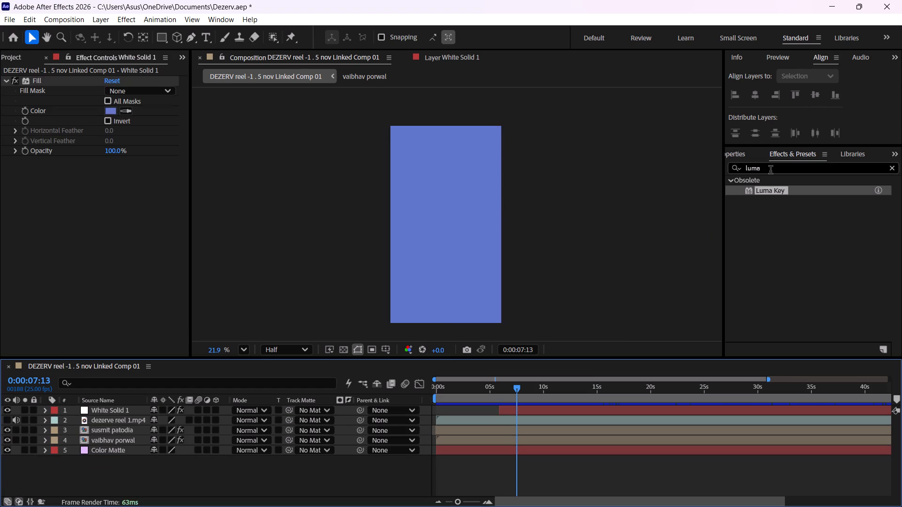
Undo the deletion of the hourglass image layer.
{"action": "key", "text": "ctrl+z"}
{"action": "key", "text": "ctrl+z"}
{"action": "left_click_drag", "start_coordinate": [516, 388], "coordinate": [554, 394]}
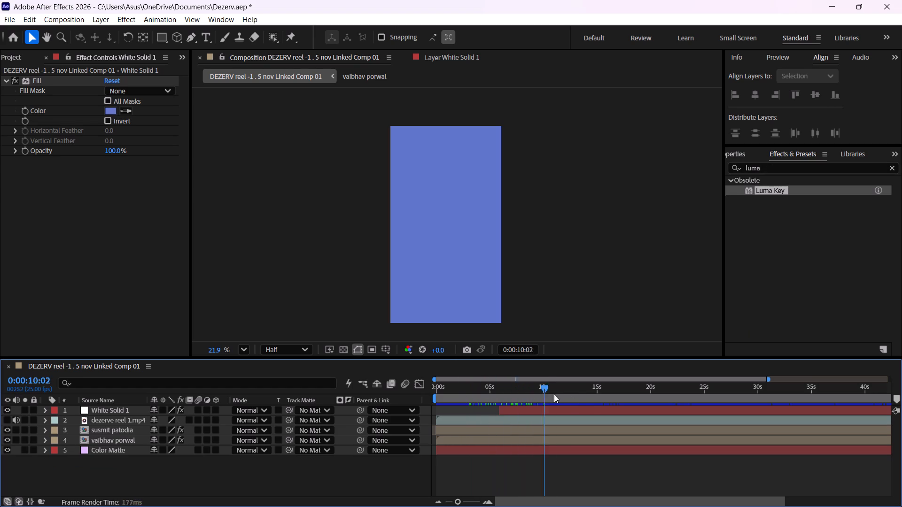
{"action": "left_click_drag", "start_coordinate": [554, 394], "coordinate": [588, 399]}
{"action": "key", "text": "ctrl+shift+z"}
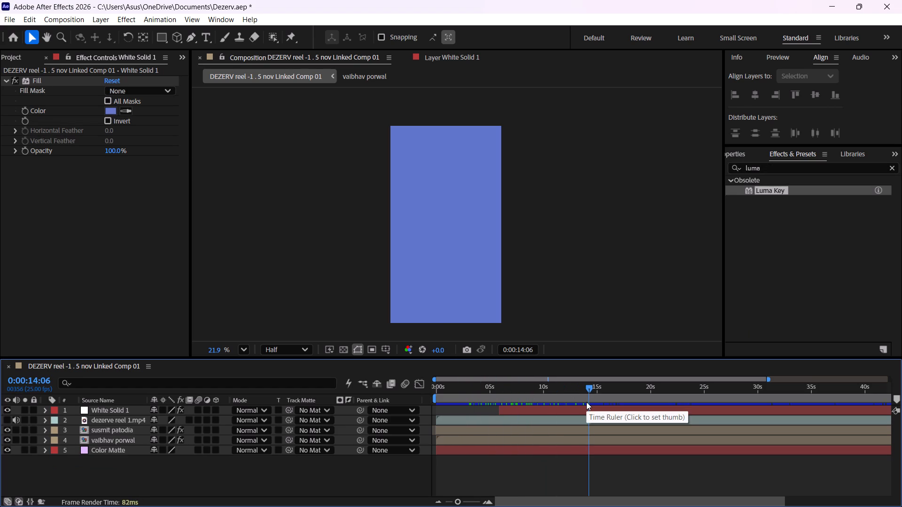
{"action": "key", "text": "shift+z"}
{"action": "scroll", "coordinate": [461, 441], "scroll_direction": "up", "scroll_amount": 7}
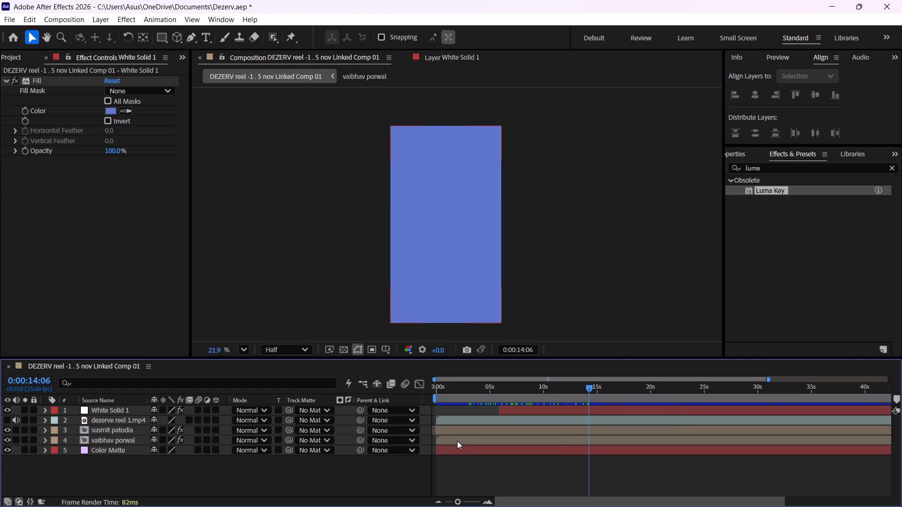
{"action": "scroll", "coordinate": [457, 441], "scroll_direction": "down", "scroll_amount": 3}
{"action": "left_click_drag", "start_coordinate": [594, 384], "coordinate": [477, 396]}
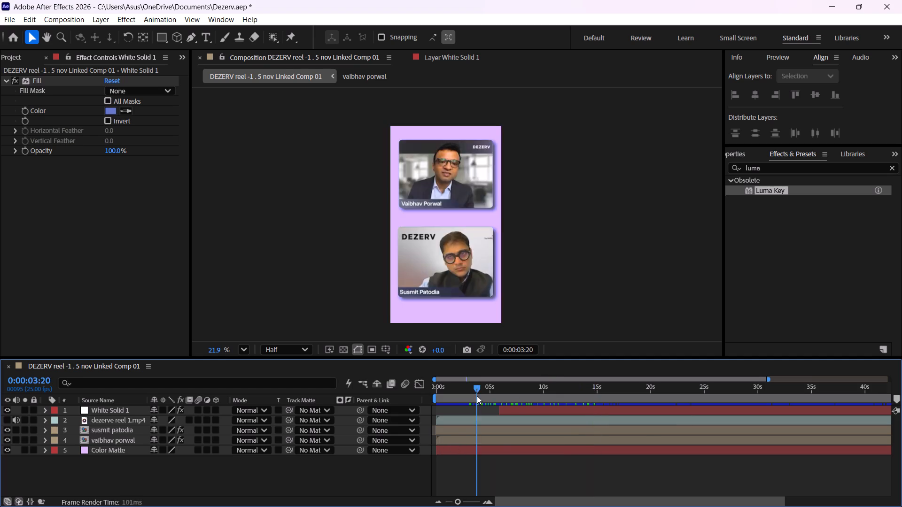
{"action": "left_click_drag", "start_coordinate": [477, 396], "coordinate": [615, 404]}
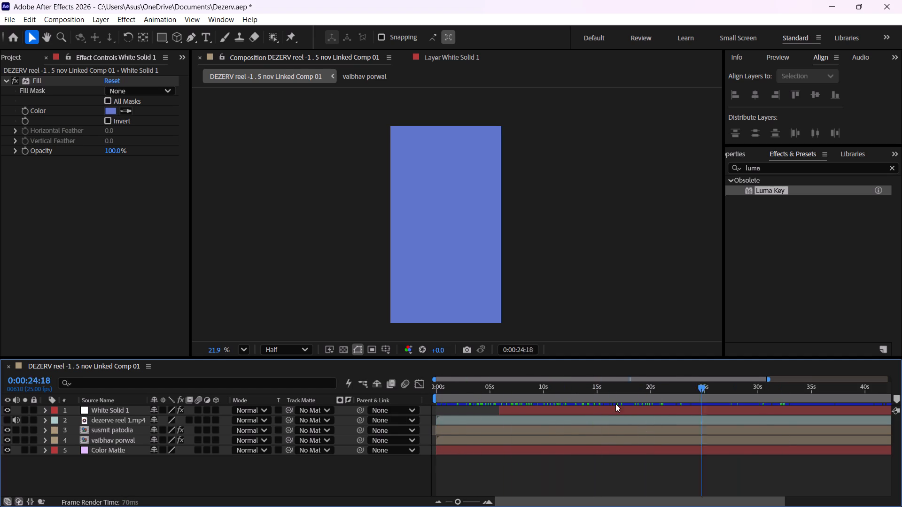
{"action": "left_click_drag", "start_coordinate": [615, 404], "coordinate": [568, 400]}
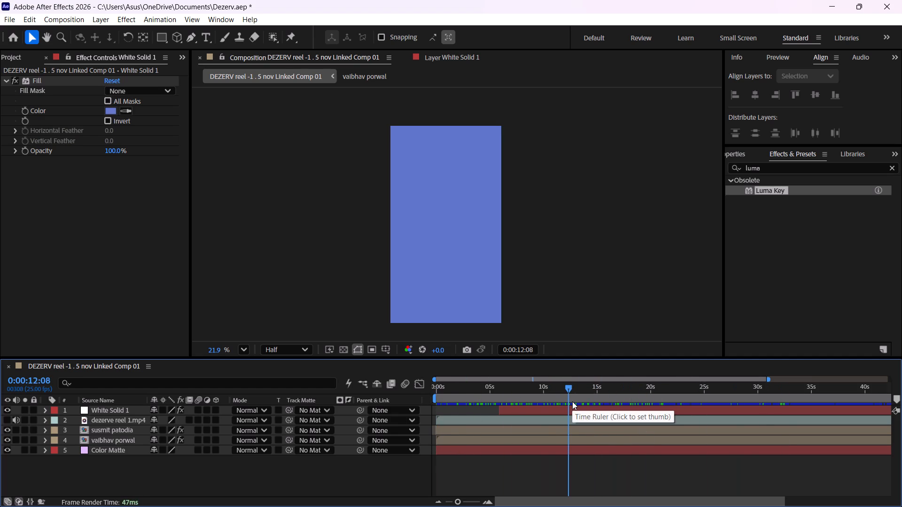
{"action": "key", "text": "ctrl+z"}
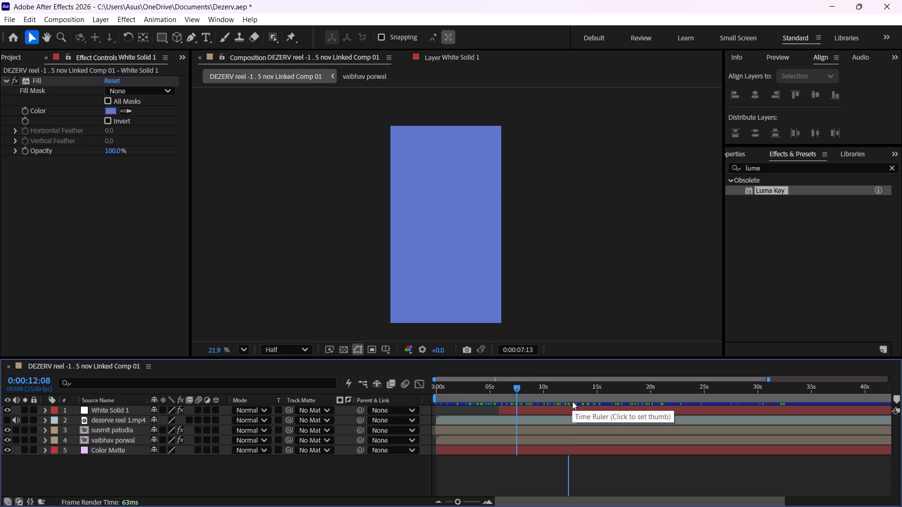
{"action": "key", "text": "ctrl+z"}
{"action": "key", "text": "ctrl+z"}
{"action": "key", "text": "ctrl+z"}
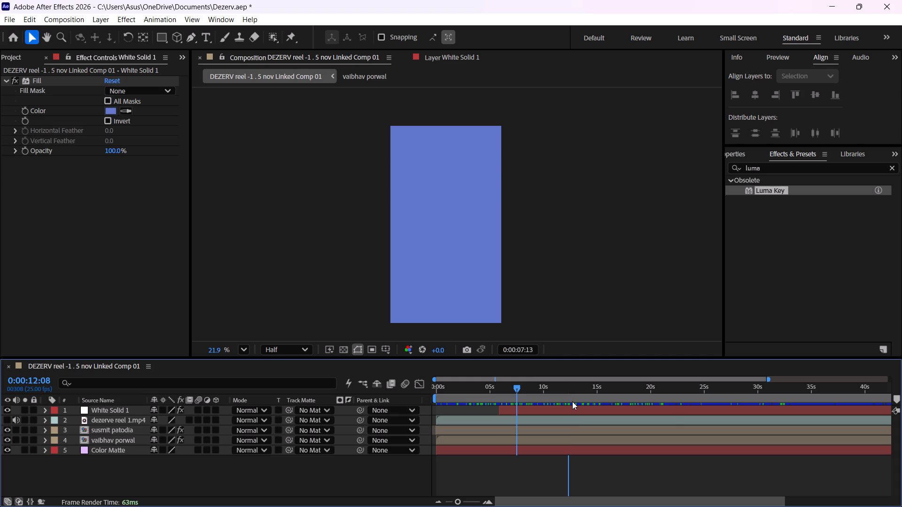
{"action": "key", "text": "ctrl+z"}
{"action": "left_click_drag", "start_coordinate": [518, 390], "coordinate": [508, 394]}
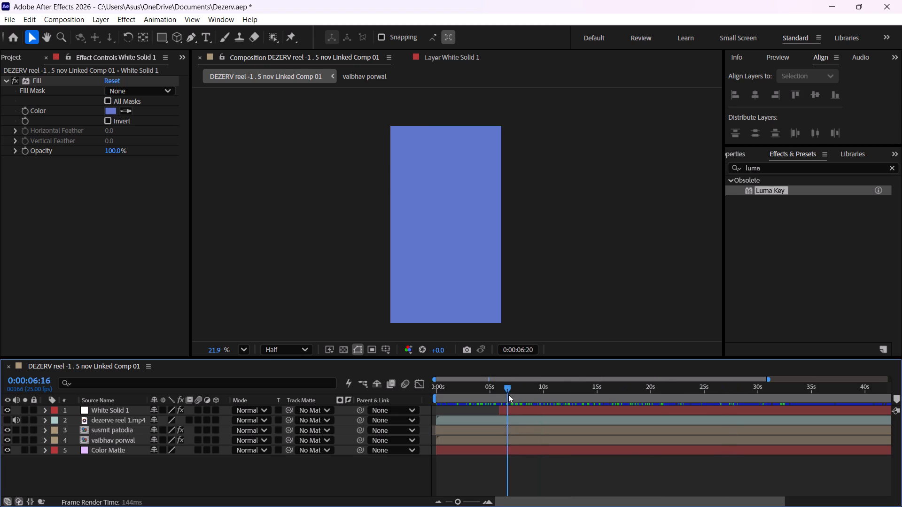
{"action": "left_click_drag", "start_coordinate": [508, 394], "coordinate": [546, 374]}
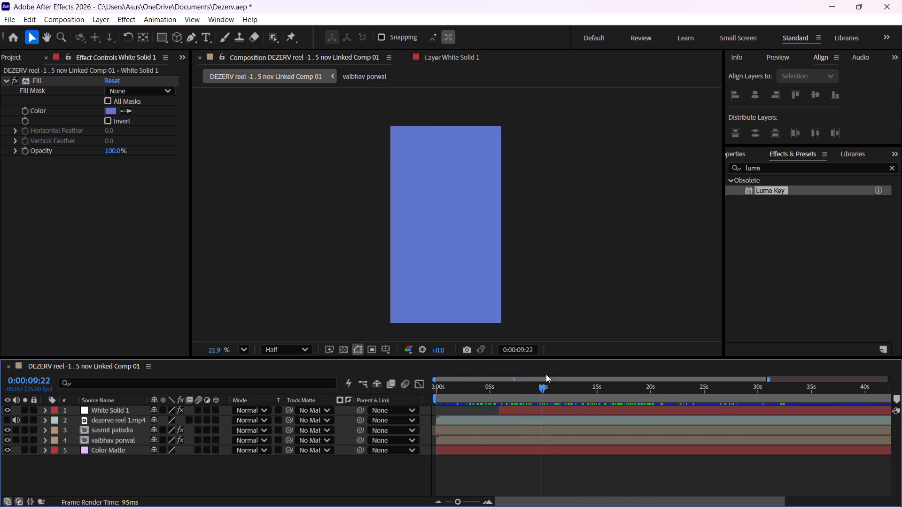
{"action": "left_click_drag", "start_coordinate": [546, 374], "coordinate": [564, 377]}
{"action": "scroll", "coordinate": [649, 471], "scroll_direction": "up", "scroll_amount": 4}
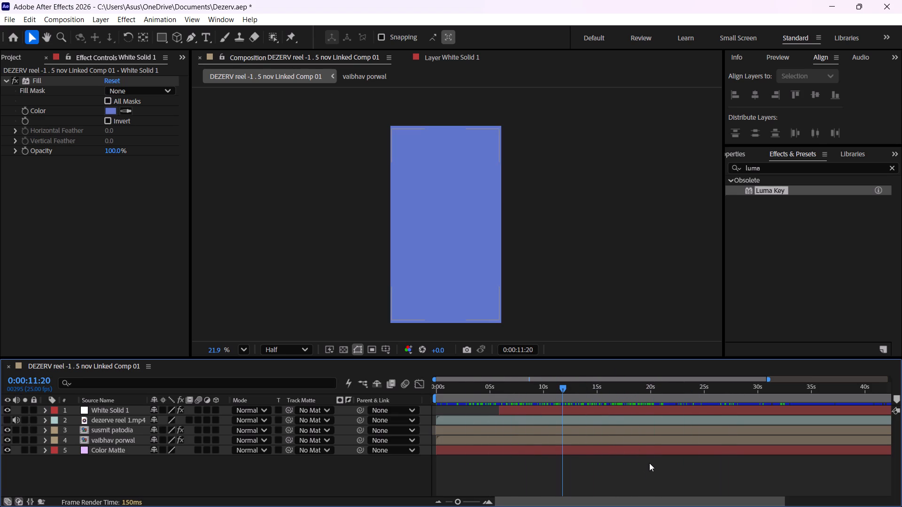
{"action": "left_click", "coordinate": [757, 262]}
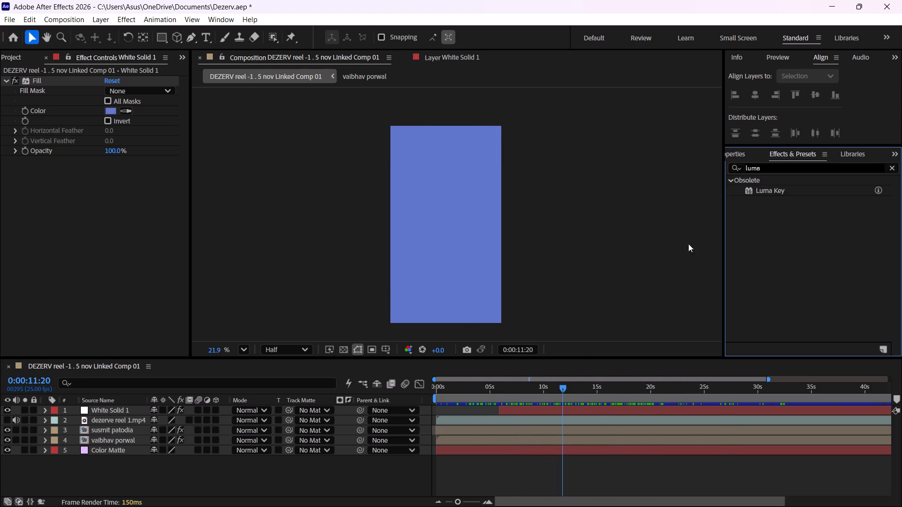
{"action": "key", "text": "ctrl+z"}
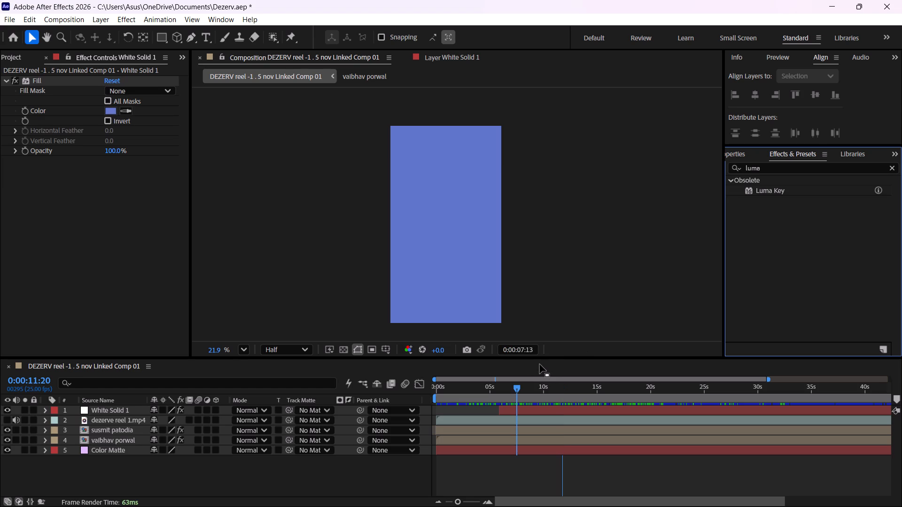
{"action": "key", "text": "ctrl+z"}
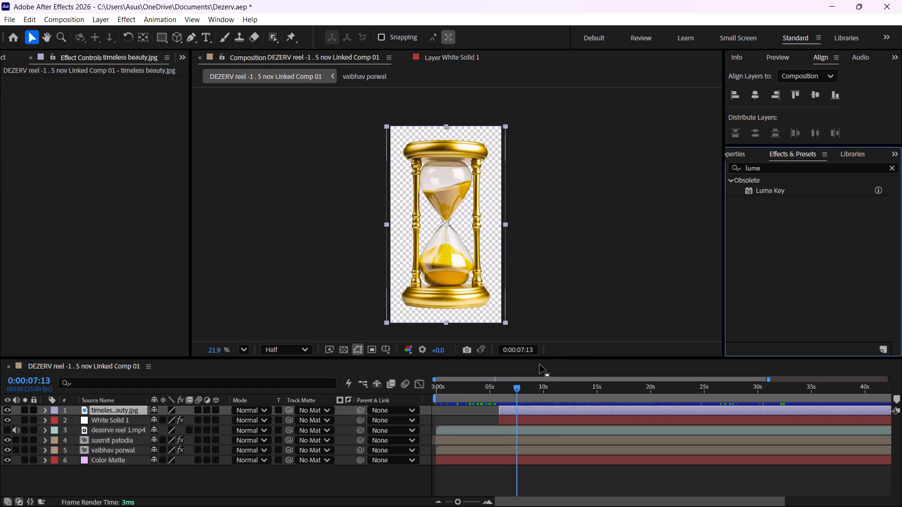
Scrub to 0:00:07:24 to check the hourglass section.
{"action": "left_click_drag", "start_coordinate": [518, 385], "coordinate": [537, 385]}
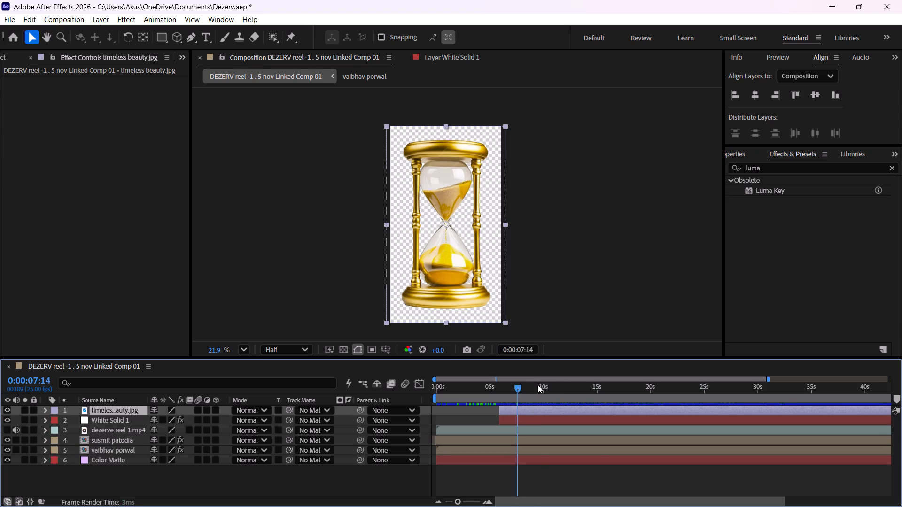
{"action": "left_click_drag", "start_coordinate": [537, 385], "coordinate": [522, 391]}
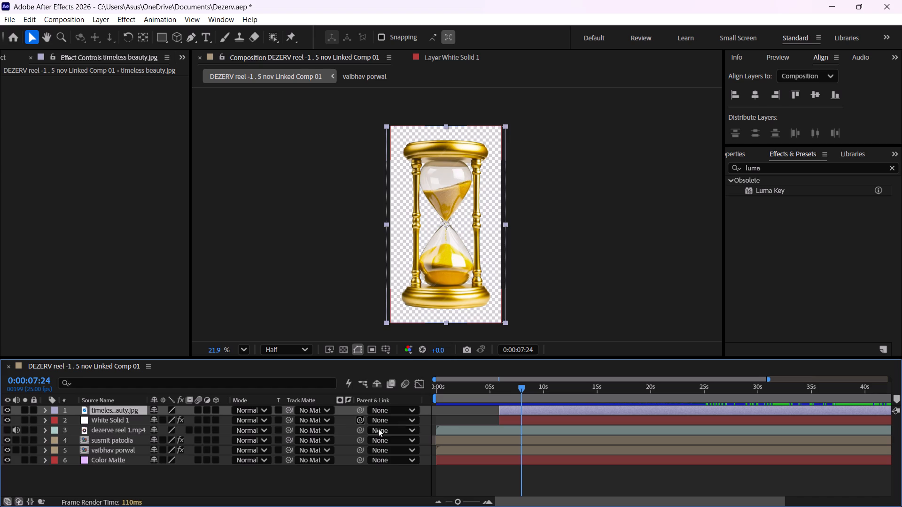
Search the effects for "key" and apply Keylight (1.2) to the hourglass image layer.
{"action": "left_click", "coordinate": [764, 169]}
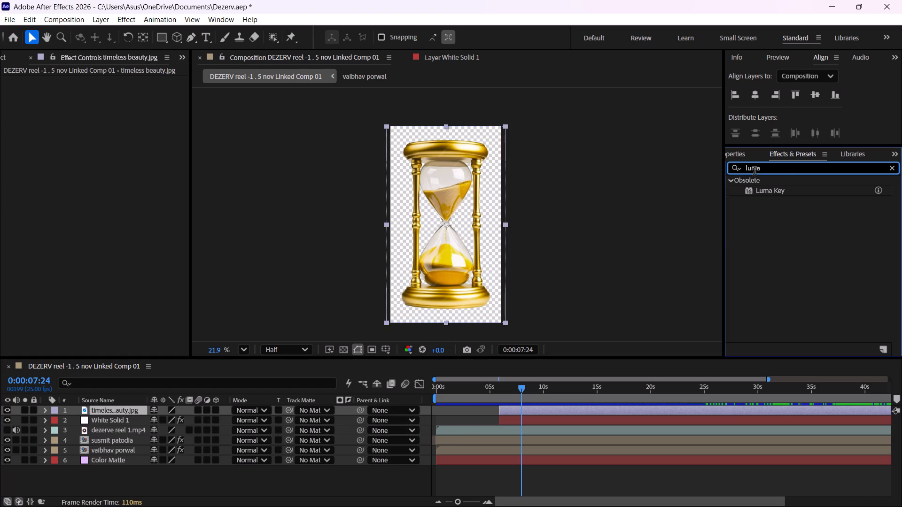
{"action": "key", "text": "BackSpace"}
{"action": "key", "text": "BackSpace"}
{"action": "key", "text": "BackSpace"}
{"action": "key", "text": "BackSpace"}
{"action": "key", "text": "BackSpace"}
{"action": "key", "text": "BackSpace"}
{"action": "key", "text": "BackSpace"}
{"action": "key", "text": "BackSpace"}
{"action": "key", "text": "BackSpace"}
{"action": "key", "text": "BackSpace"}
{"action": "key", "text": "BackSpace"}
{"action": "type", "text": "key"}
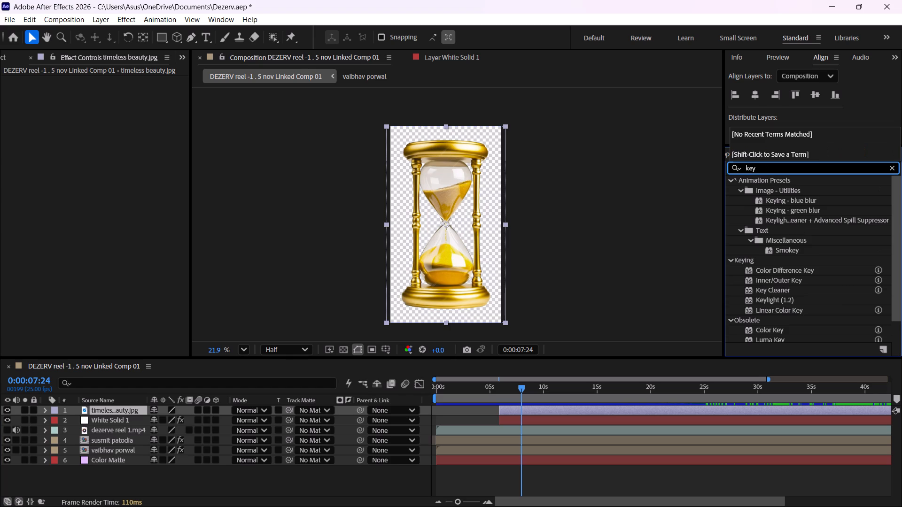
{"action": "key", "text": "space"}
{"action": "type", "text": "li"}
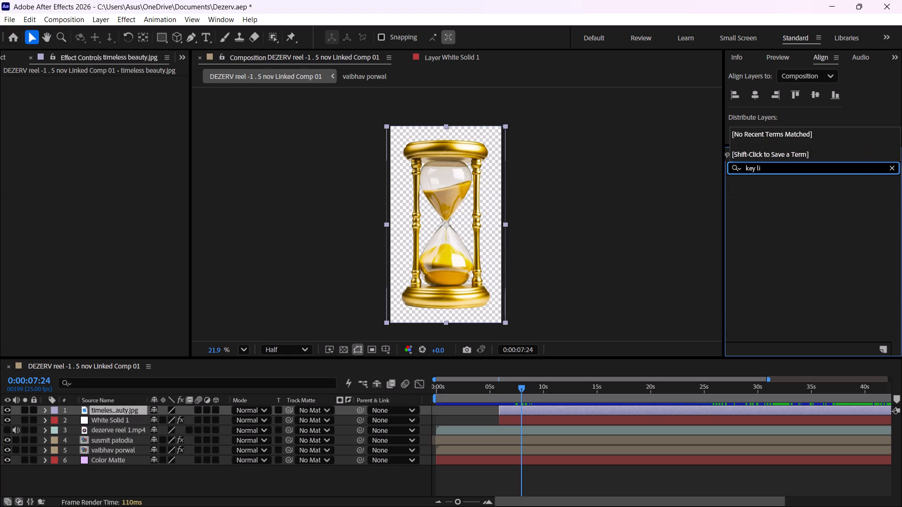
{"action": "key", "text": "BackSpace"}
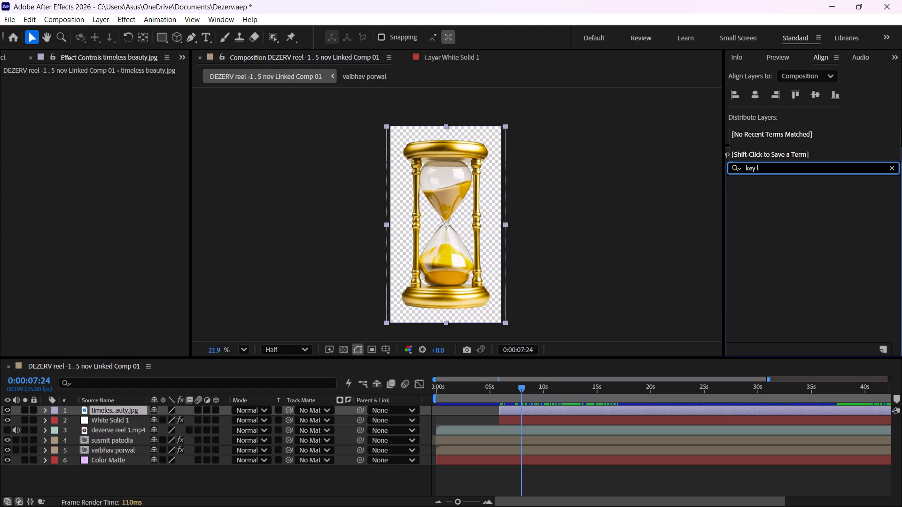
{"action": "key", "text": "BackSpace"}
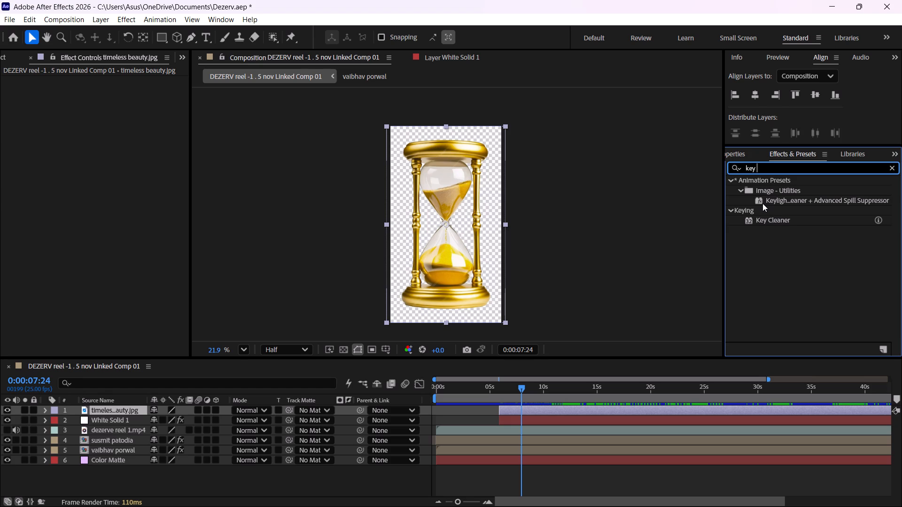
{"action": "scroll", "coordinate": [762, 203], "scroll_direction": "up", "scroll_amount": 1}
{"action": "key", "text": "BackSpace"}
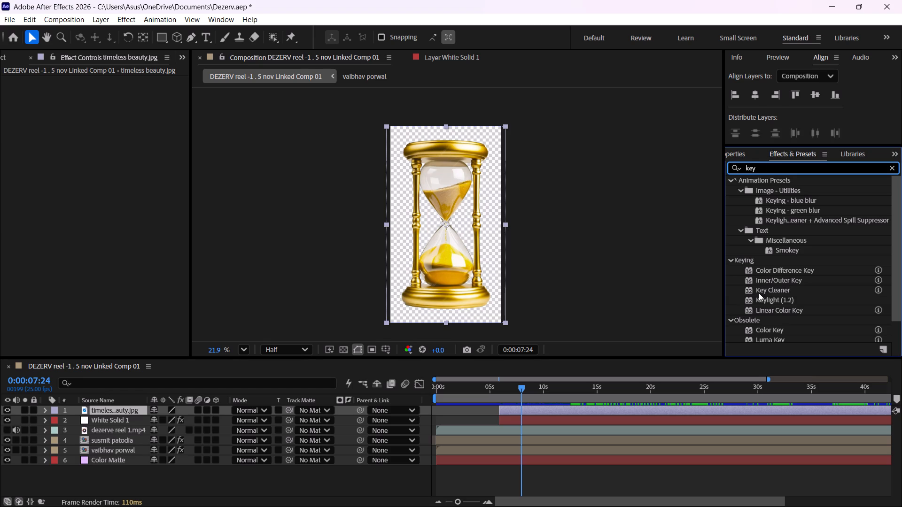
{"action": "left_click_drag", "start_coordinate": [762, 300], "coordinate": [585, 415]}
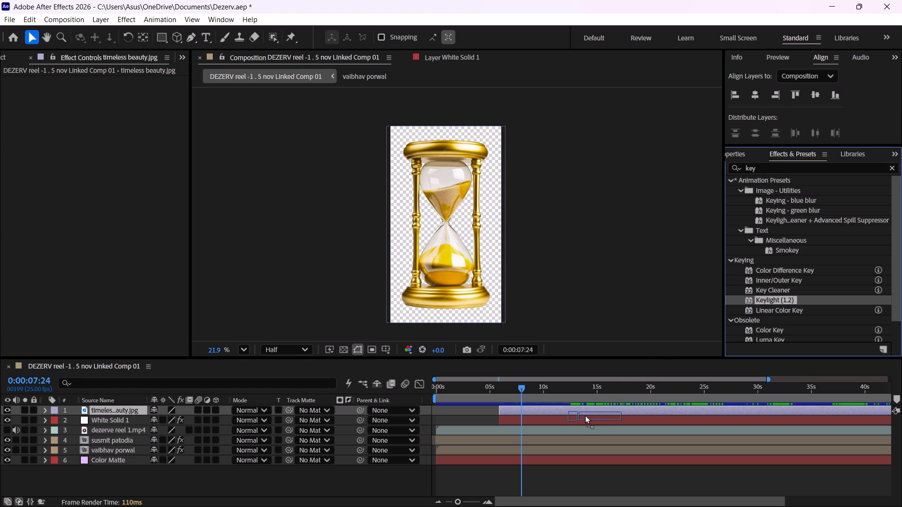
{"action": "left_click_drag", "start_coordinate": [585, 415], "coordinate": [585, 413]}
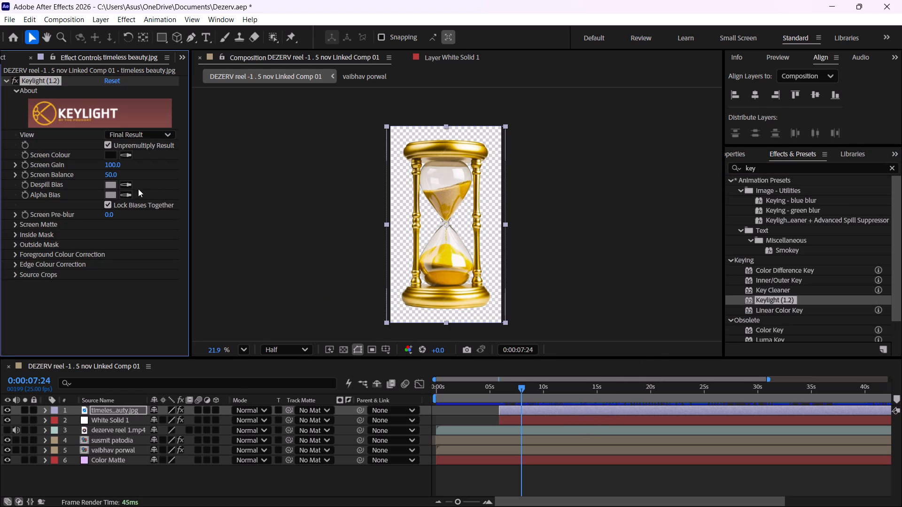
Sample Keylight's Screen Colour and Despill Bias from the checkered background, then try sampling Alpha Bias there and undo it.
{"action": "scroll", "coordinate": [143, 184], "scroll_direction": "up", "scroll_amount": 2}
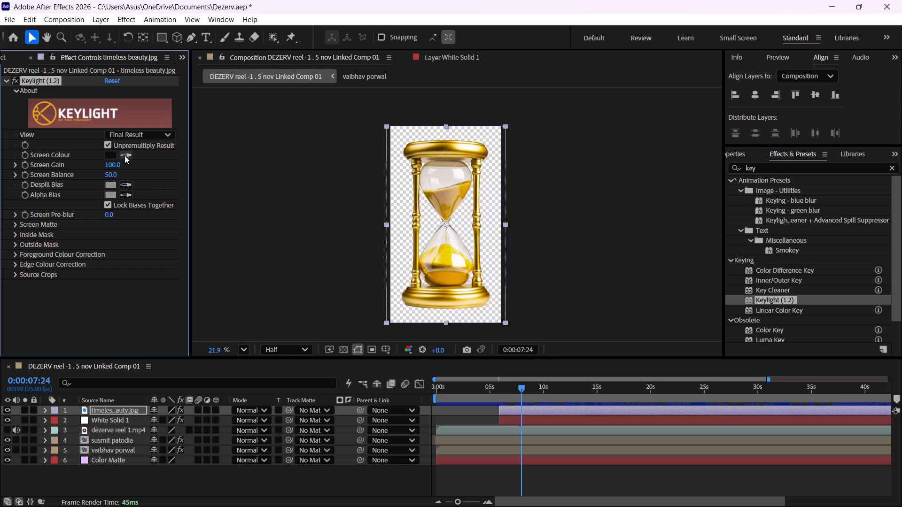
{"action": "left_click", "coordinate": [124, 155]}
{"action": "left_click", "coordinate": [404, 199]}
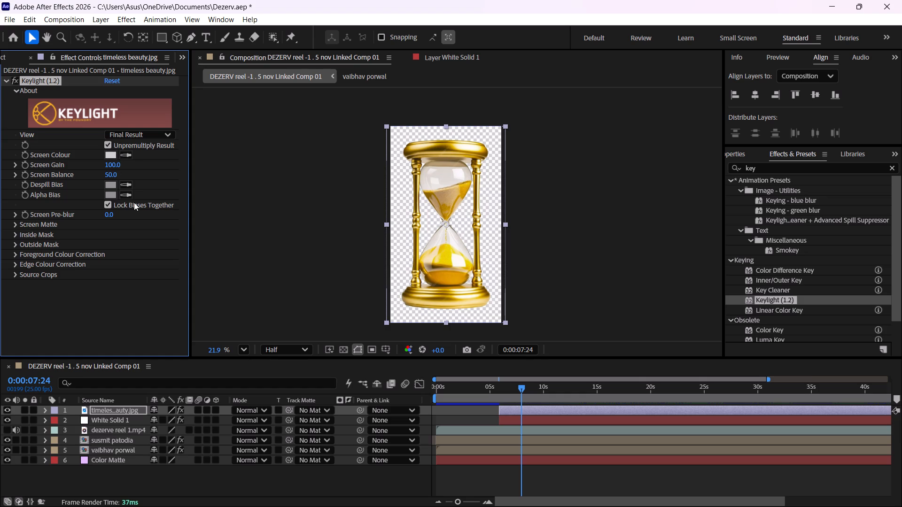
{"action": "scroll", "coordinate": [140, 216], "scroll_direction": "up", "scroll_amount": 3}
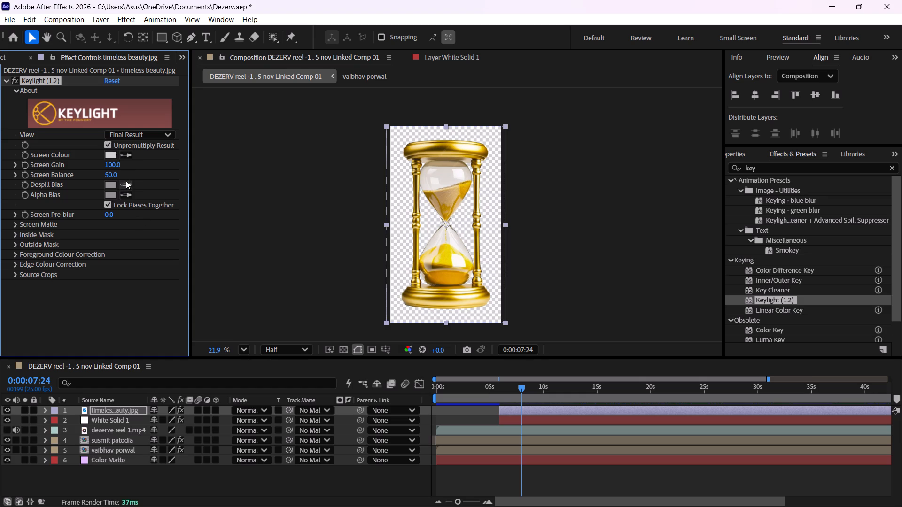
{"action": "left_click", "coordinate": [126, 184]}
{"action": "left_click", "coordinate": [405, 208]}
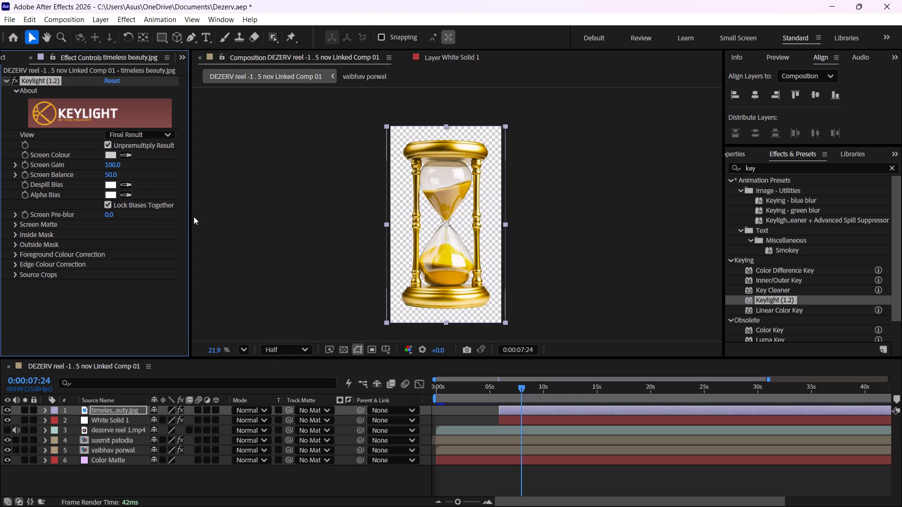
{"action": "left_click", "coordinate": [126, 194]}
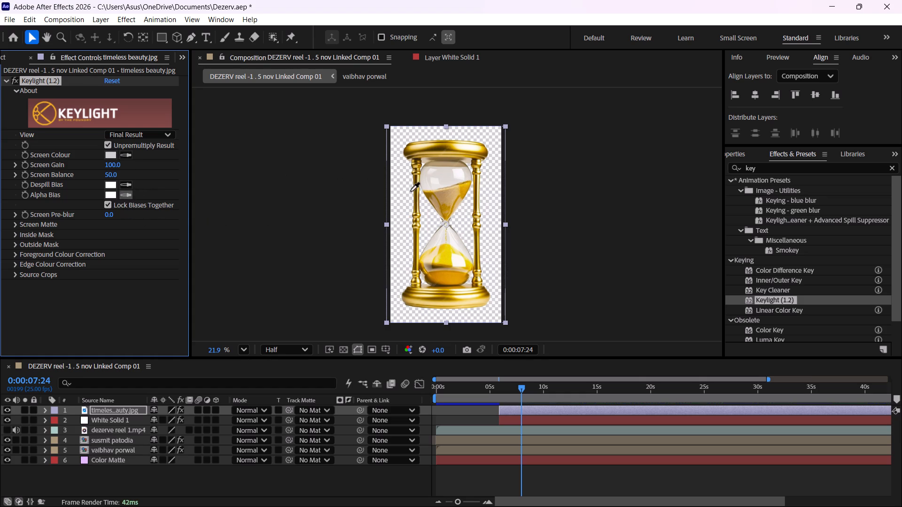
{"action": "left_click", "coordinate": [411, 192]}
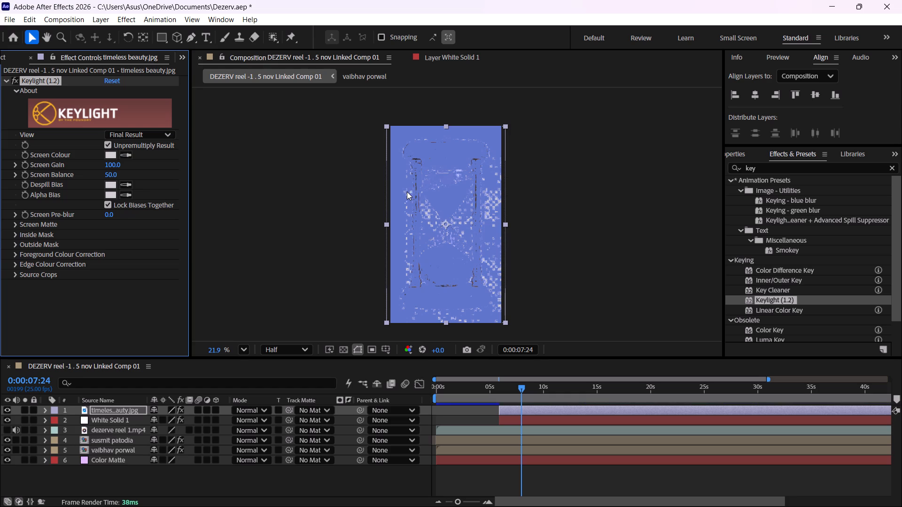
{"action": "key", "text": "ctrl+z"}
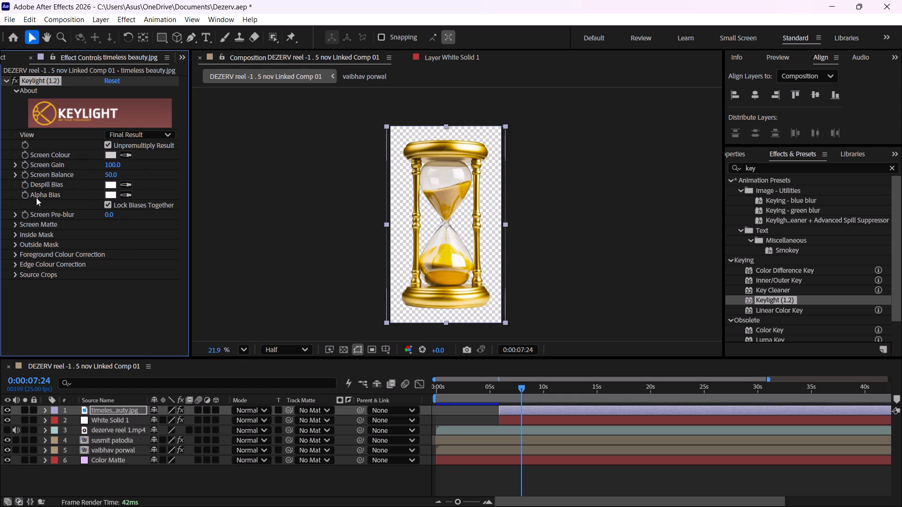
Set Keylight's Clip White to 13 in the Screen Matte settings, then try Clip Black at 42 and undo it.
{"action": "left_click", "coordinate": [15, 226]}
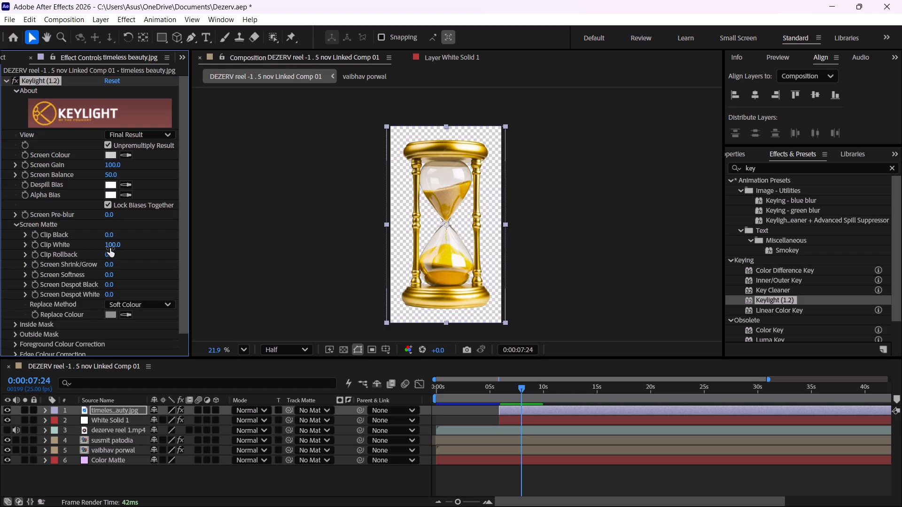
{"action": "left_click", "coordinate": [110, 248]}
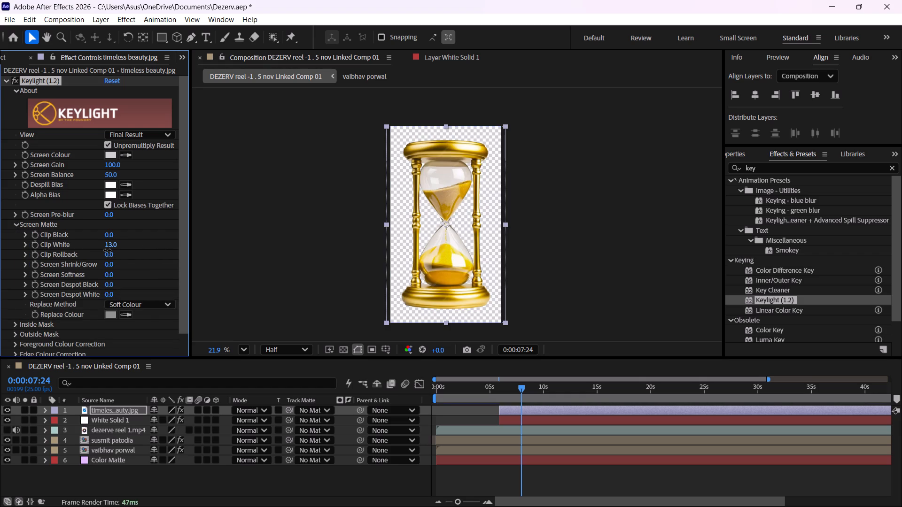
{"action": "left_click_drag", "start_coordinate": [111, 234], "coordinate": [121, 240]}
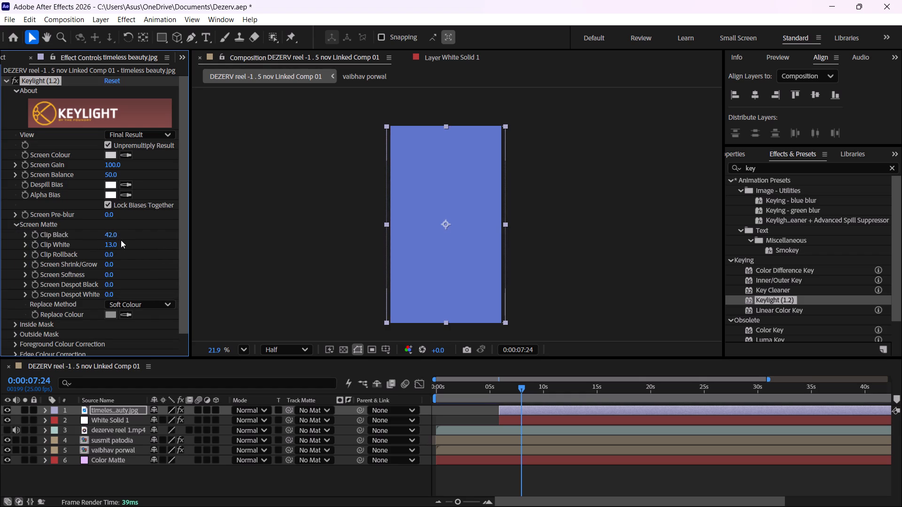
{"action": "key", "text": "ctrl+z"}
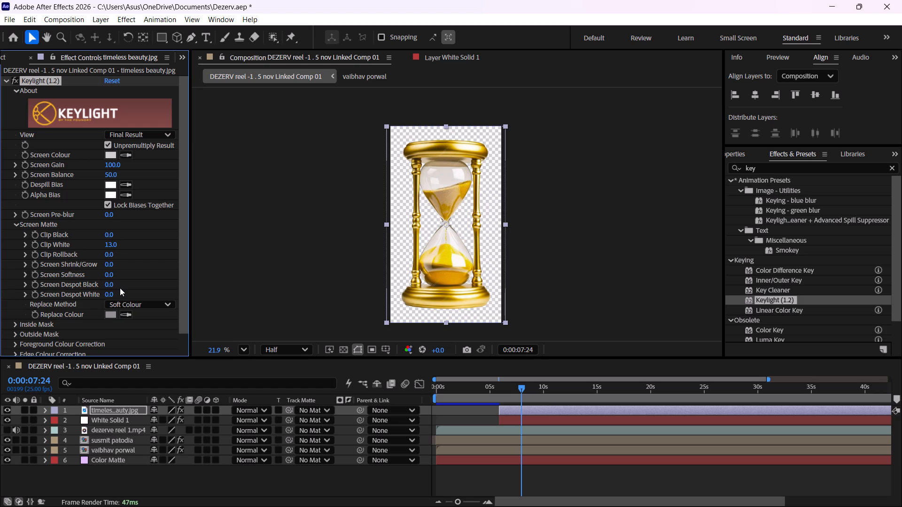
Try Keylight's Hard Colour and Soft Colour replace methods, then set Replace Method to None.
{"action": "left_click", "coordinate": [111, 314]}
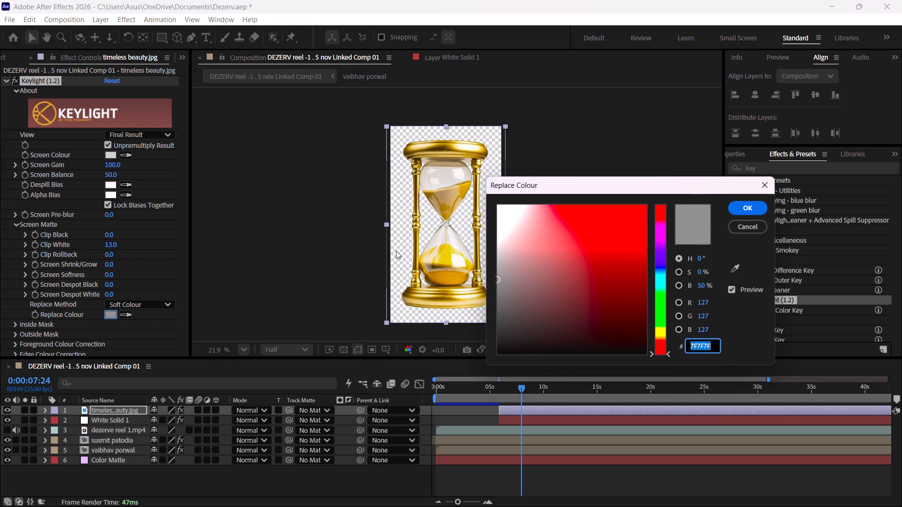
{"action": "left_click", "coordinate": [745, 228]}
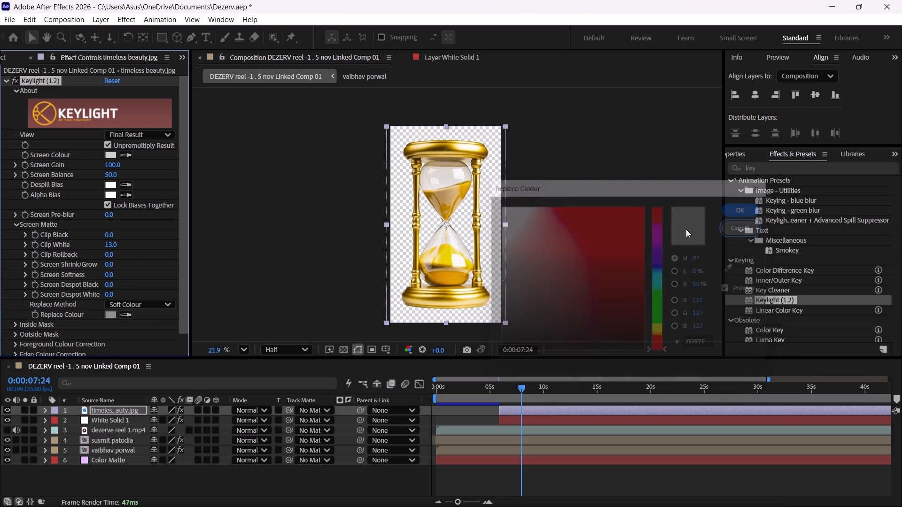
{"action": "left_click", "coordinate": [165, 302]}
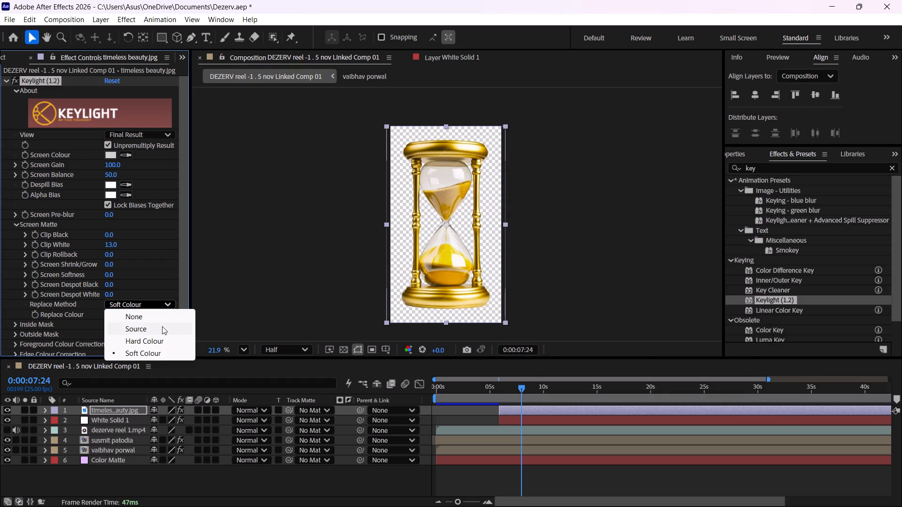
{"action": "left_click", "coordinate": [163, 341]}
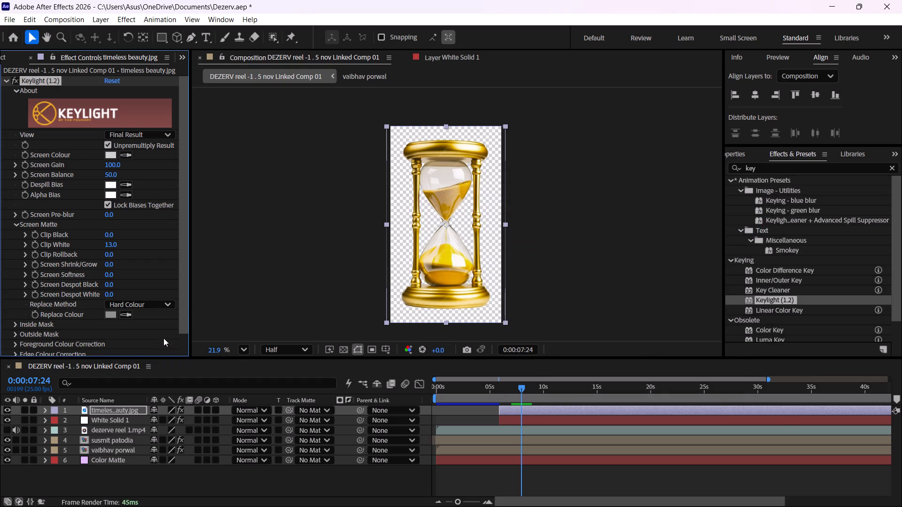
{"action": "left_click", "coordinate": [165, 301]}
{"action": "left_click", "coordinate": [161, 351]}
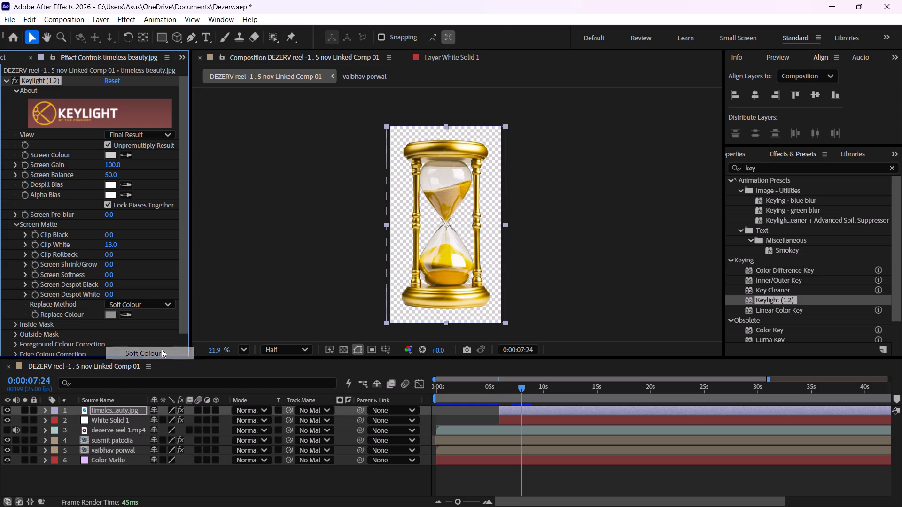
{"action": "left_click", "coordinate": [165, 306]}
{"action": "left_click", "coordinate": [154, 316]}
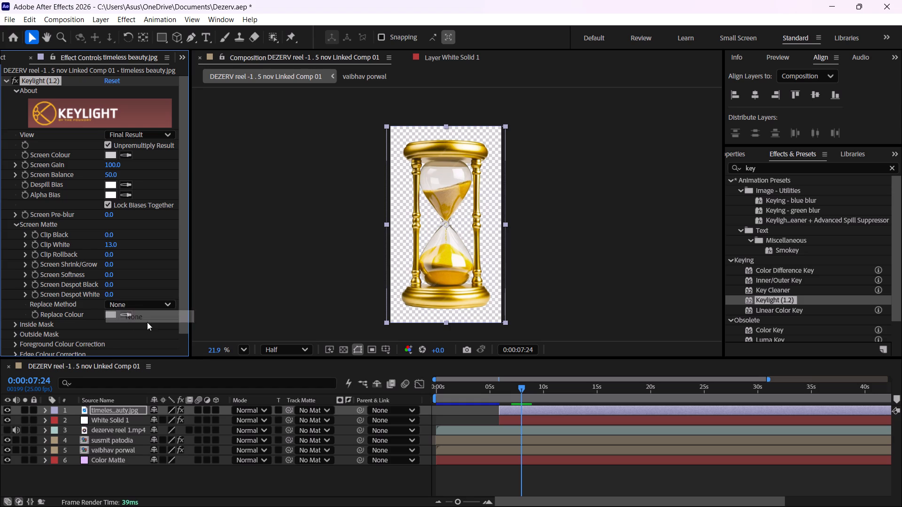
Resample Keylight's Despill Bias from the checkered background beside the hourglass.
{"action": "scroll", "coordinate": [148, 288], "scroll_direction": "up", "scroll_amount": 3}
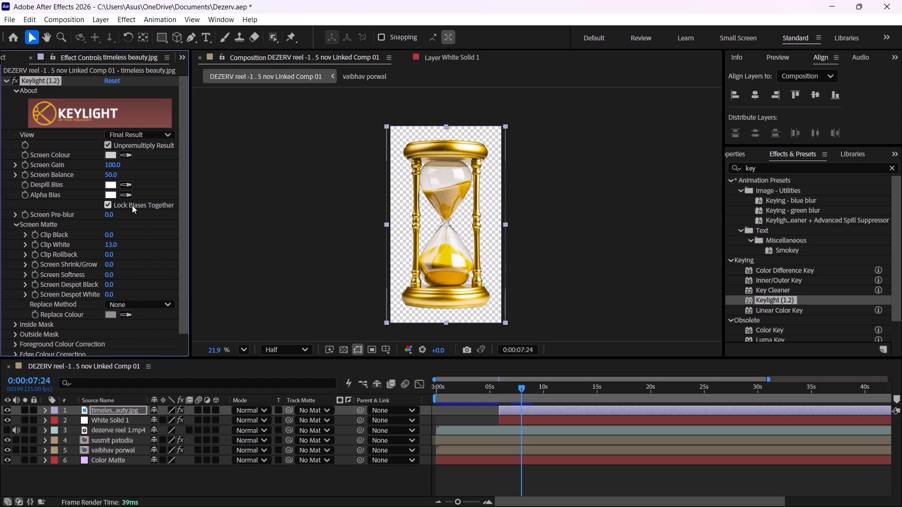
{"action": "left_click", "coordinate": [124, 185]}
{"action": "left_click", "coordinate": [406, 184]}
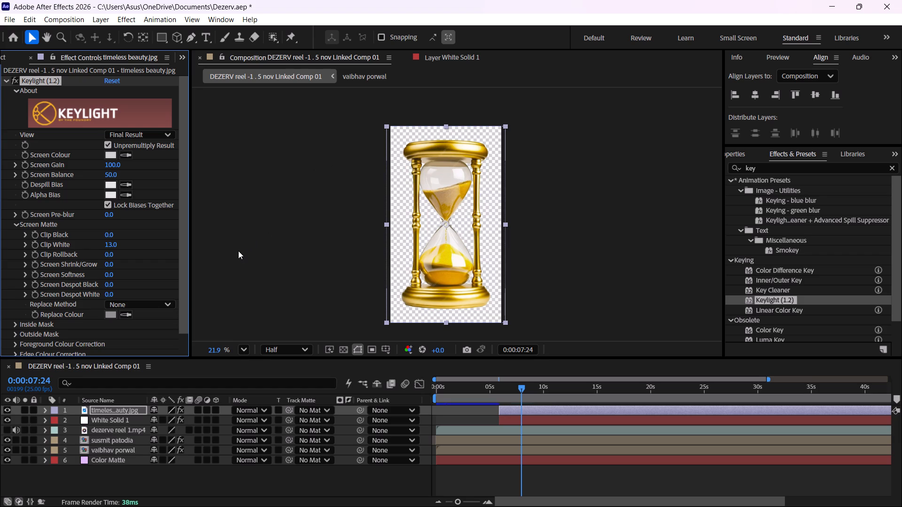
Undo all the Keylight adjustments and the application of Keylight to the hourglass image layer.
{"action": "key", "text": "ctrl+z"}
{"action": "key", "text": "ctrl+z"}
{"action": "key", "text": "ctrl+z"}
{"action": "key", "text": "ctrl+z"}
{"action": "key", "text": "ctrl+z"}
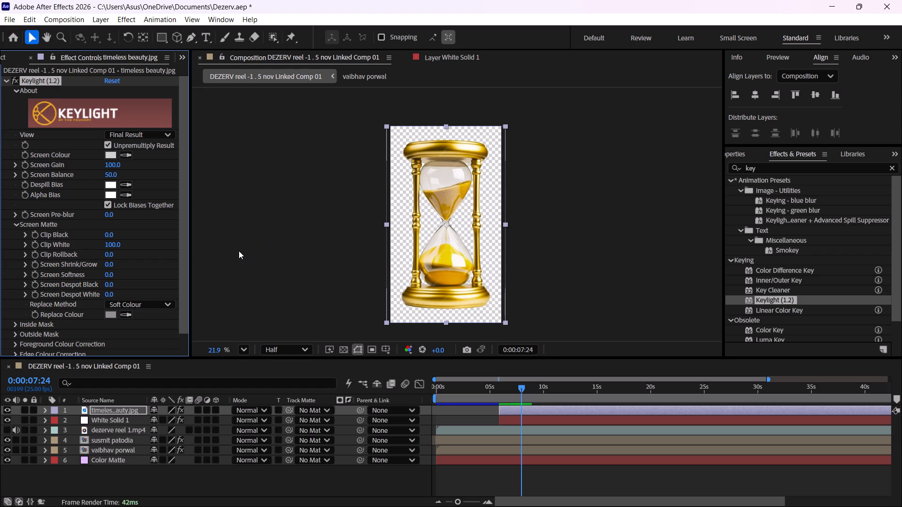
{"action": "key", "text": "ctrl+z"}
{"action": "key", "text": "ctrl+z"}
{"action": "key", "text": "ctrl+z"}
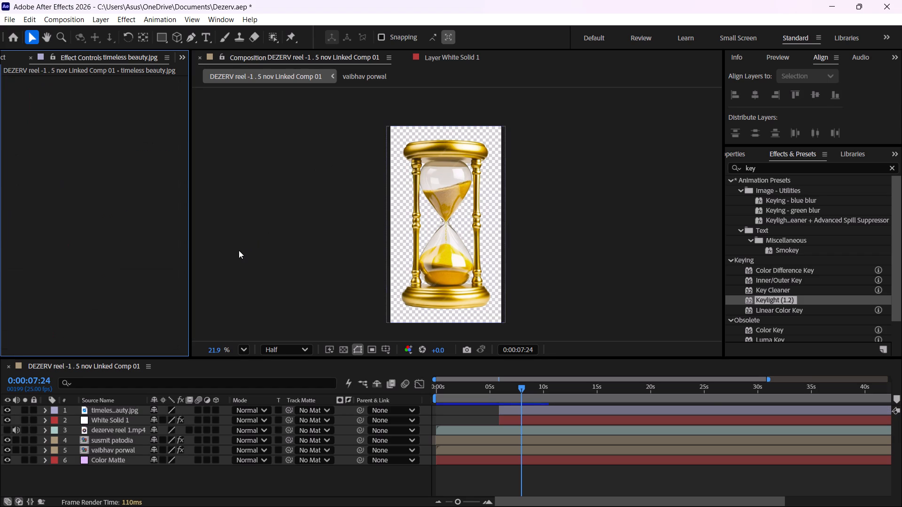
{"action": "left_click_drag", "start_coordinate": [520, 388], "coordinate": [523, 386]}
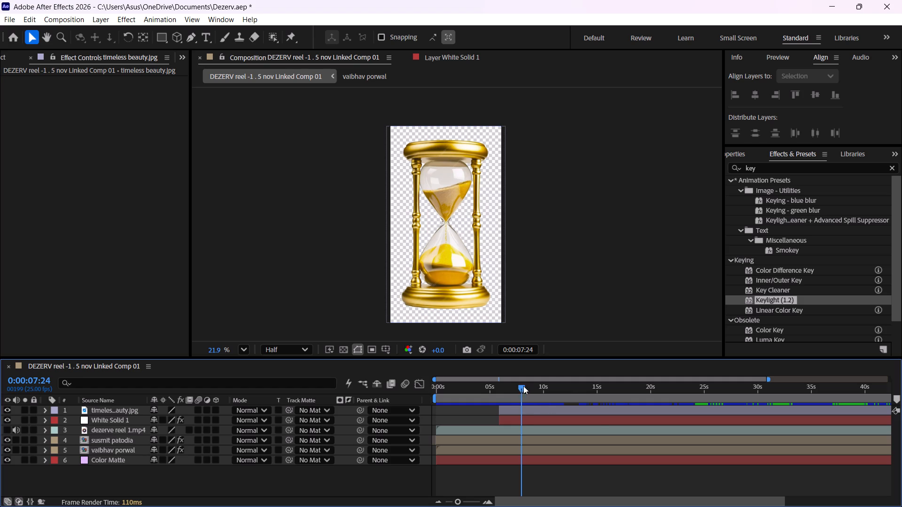
Scrub and play back the composition between about 4 and 14 seconds to review the transition into the hourglass section.
{"action": "left_click_drag", "start_coordinate": [523, 386], "coordinate": [530, 407]}
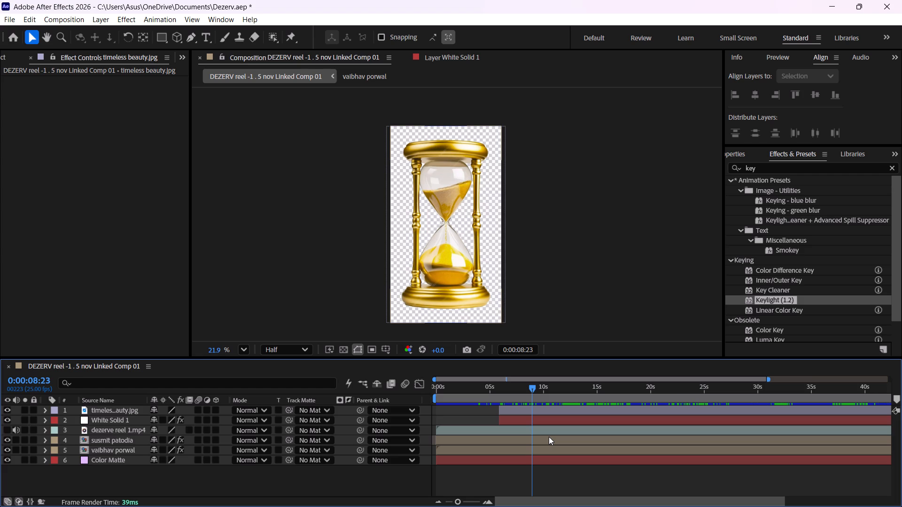
{"action": "left_click_drag", "start_coordinate": [535, 386], "coordinate": [488, 390]}
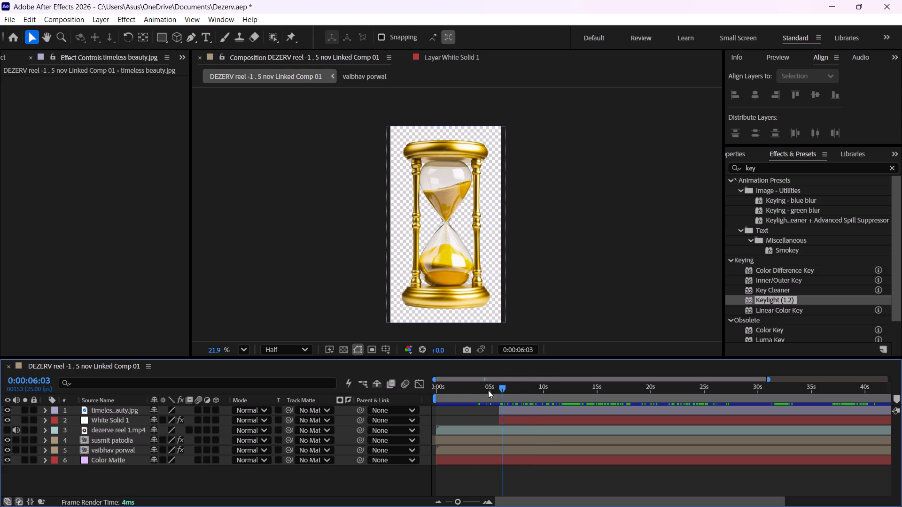
{"action": "left_click_drag", "start_coordinate": [488, 390], "coordinate": [559, 392]}
{"action": "left_click_drag", "start_coordinate": [557, 389], "coordinate": [476, 410]}
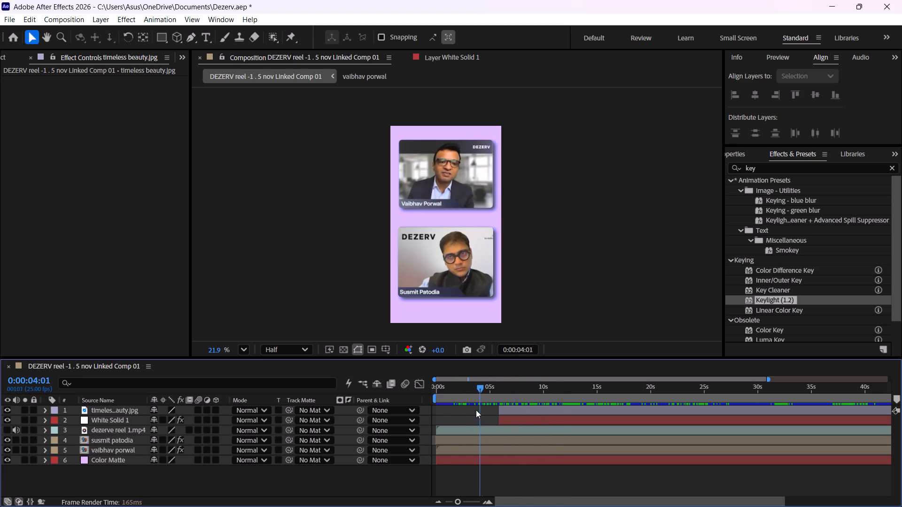
{"action": "left_click_drag", "start_coordinate": [476, 410], "coordinate": [589, 391]}
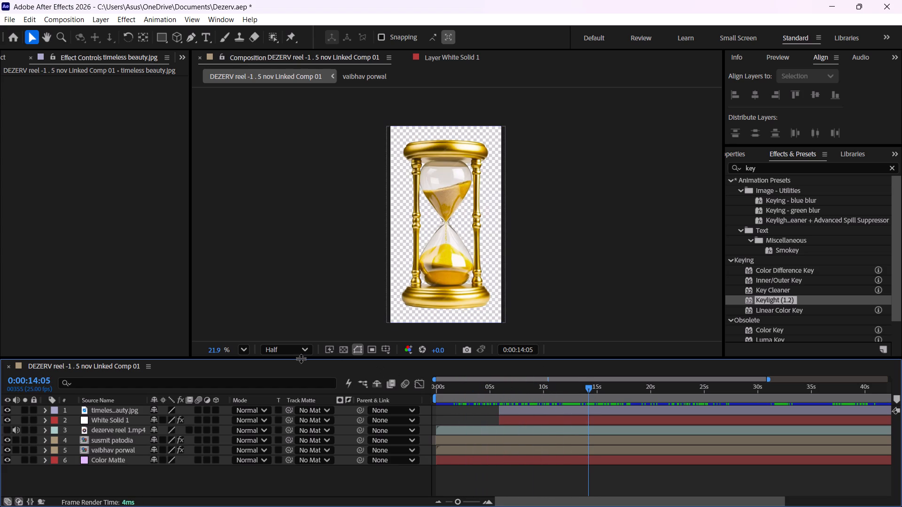
{"action": "left_click", "coordinate": [308, 346]}
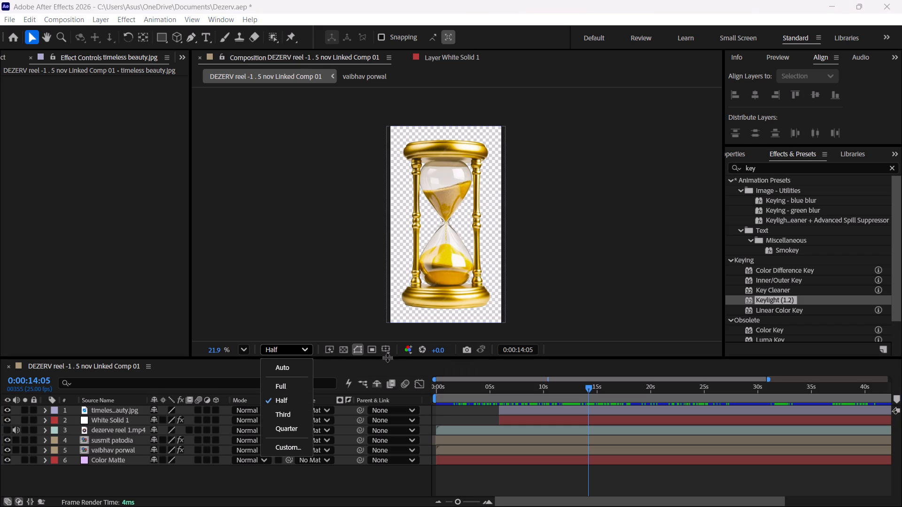
{"action": "left_click_drag", "start_coordinate": [569, 393], "coordinate": [531, 396]}
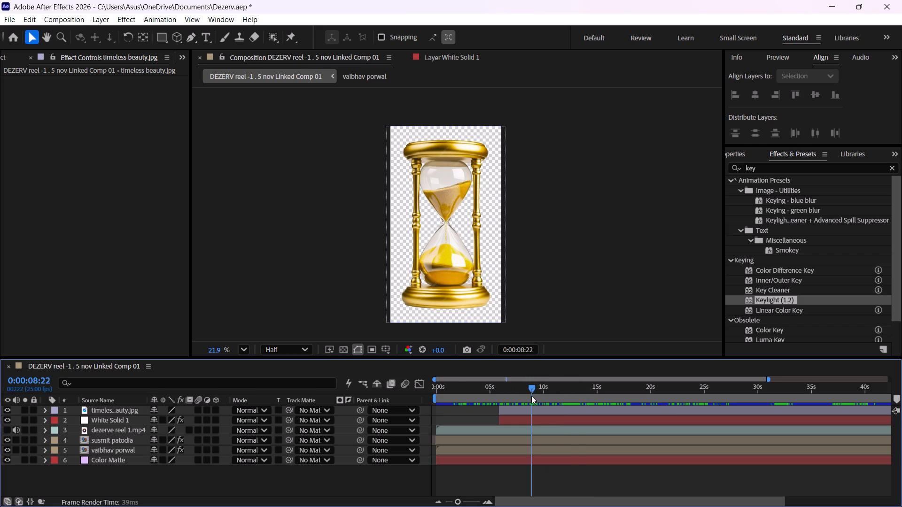
{"action": "left_click_drag", "start_coordinate": [531, 396], "coordinate": [531, 396]}
{"action": "key", "text": "space"}
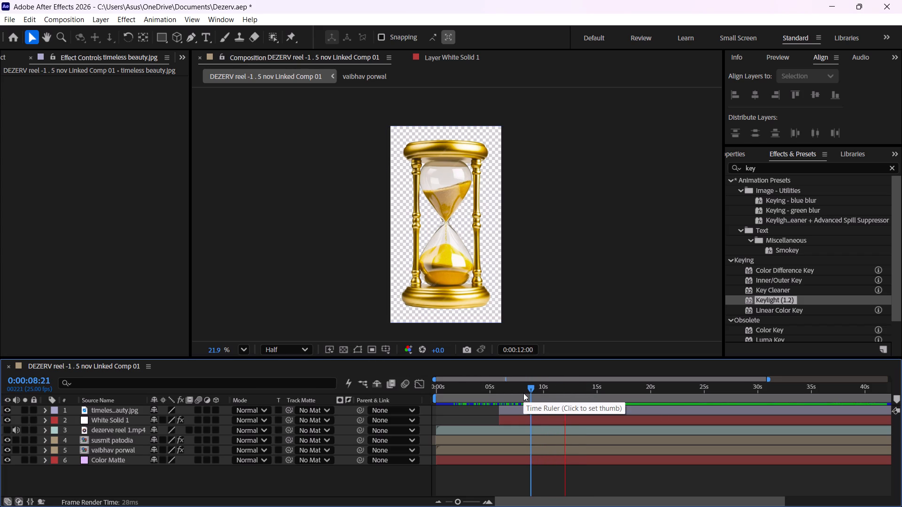
{"action": "key", "text": "space"}
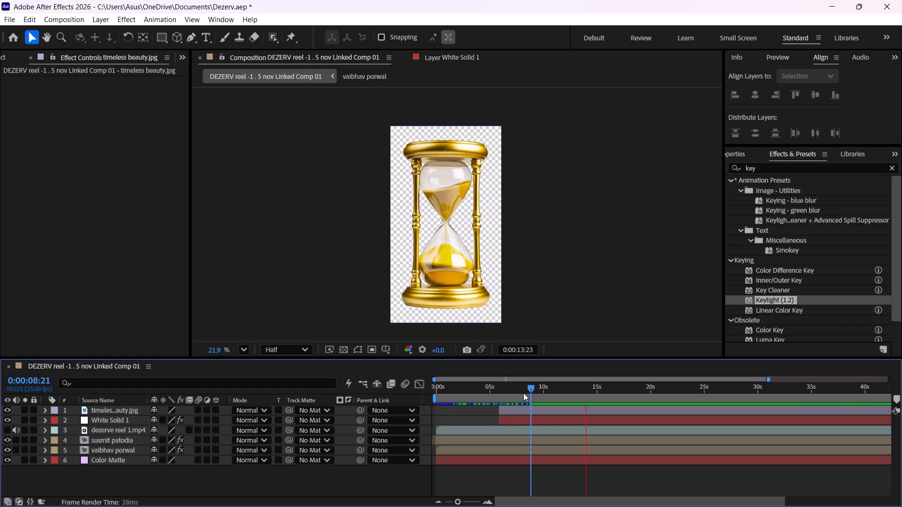
{"action": "scroll", "coordinate": [545, 476], "scroll_direction": "up", "scroll_amount": 3}
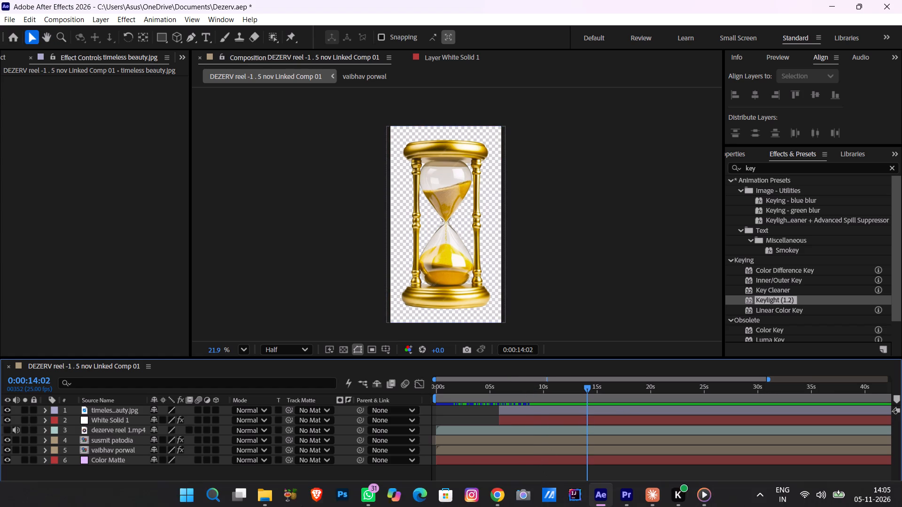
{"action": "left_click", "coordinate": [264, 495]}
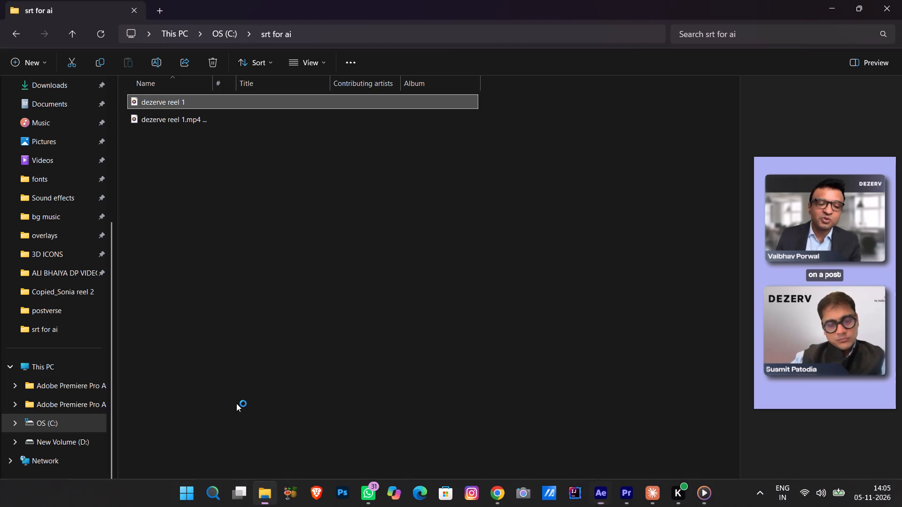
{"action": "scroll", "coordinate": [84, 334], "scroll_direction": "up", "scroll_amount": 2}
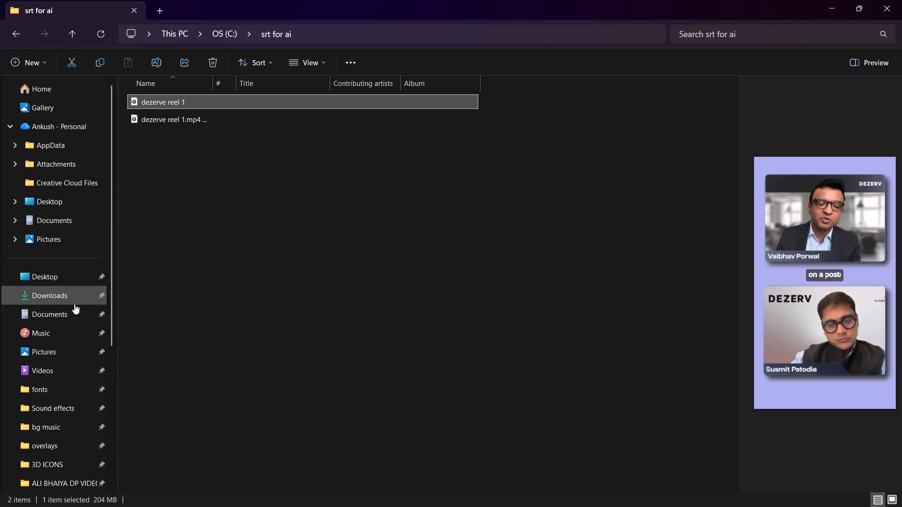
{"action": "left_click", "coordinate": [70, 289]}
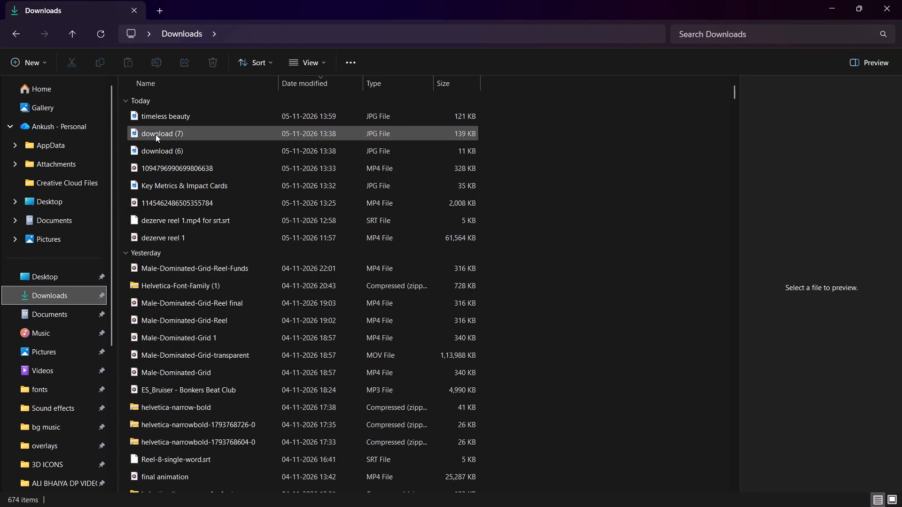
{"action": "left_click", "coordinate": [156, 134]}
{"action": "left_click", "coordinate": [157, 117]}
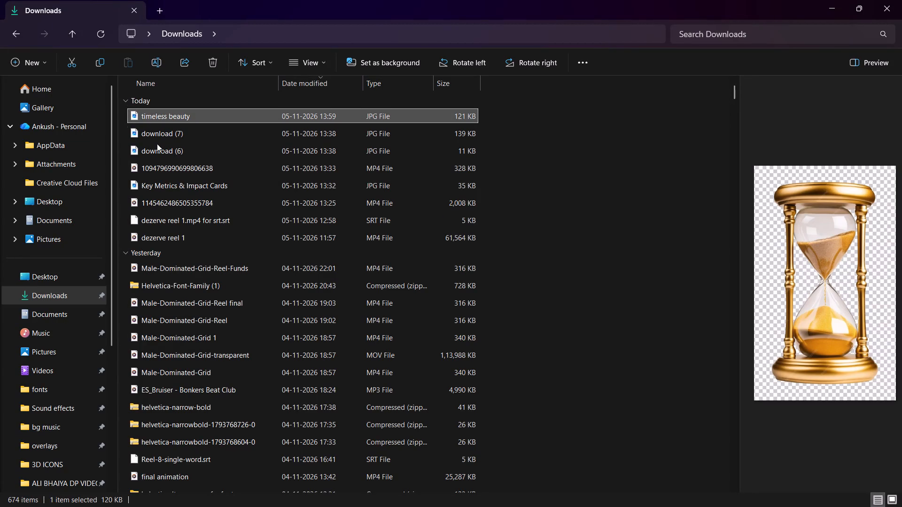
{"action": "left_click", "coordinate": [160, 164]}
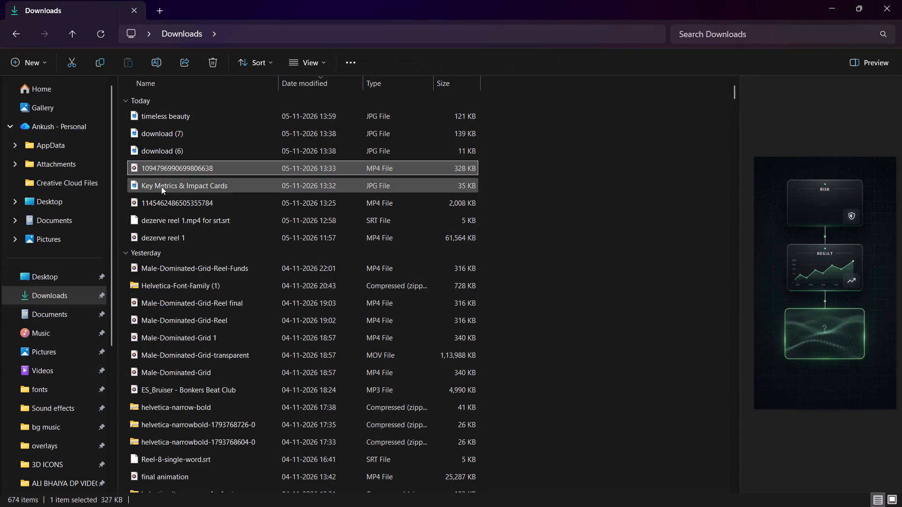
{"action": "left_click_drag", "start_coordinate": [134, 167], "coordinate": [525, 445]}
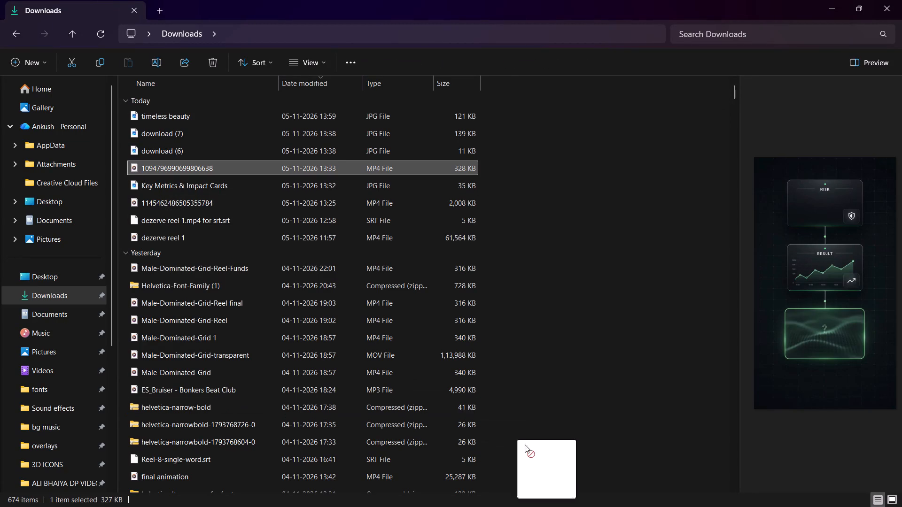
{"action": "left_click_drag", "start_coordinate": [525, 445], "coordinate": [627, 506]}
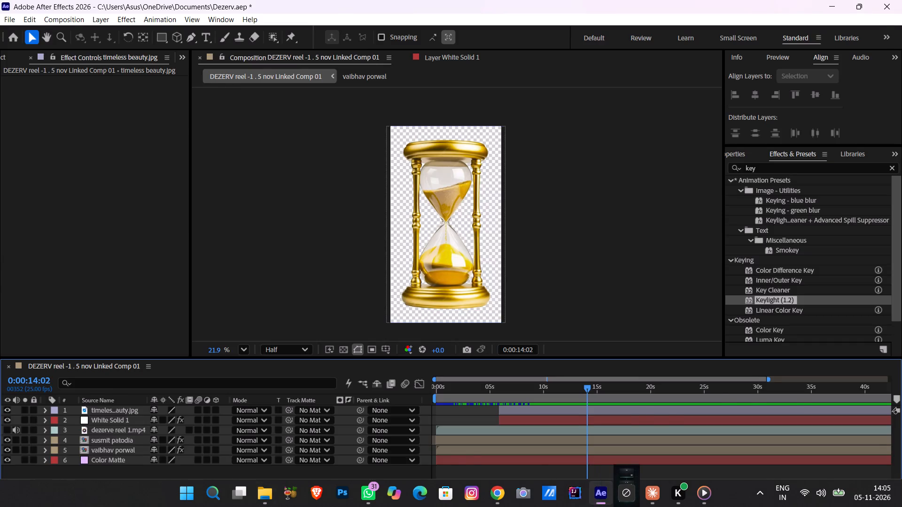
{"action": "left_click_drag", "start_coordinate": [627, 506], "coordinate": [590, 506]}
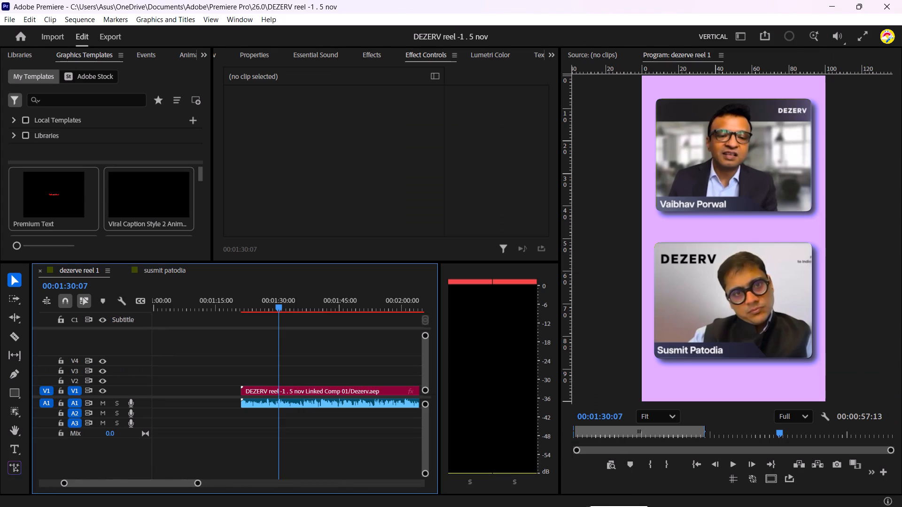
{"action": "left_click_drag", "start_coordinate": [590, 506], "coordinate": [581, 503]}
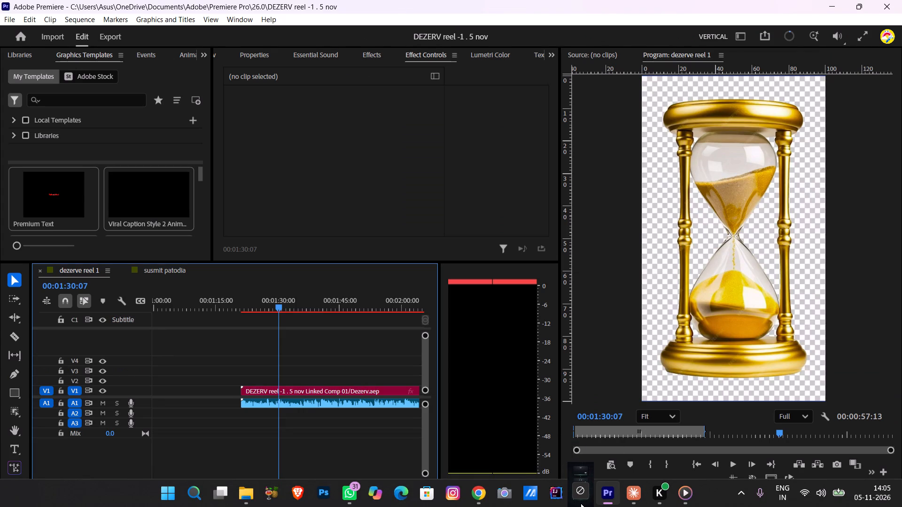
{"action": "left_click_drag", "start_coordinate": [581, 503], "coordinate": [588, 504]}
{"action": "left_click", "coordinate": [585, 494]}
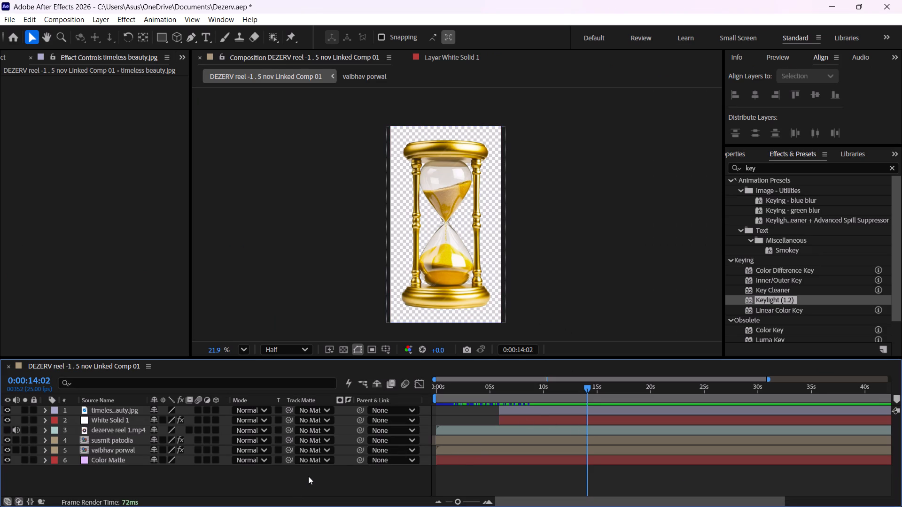
Scale the hourglass image layer down to 90% so the blue background surrounds it.
{"action": "left_click", "coordinate": [523, 411]}
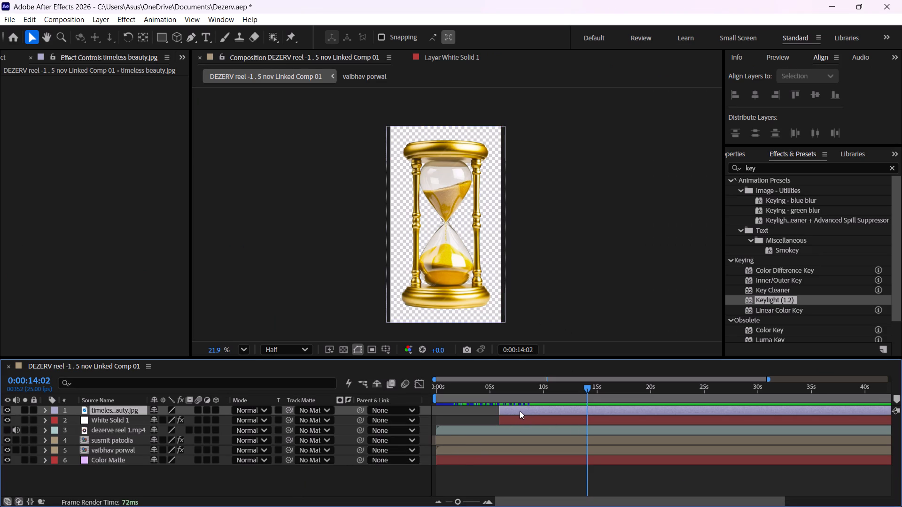
{"action": "key", "text": "s"}
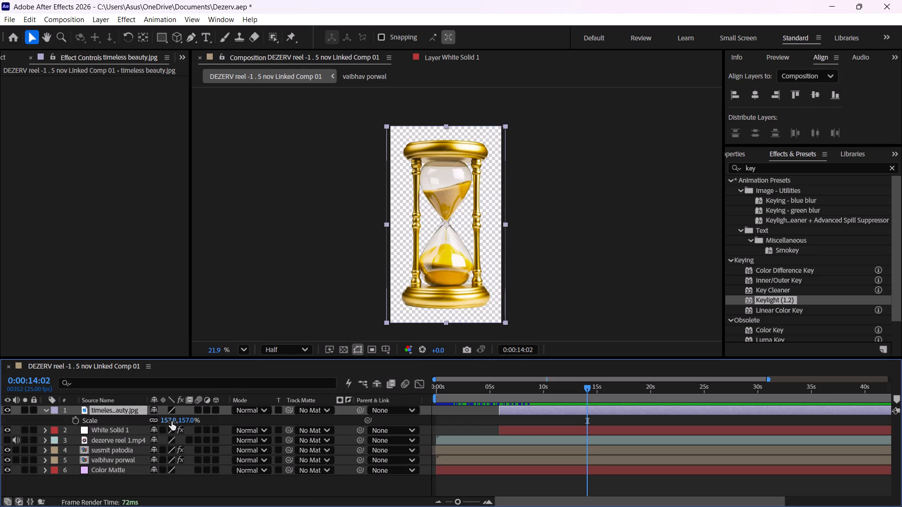
{"action": "left_click_drag", "start_coordinate": [171, 422], "coordinate": [160, 424]}
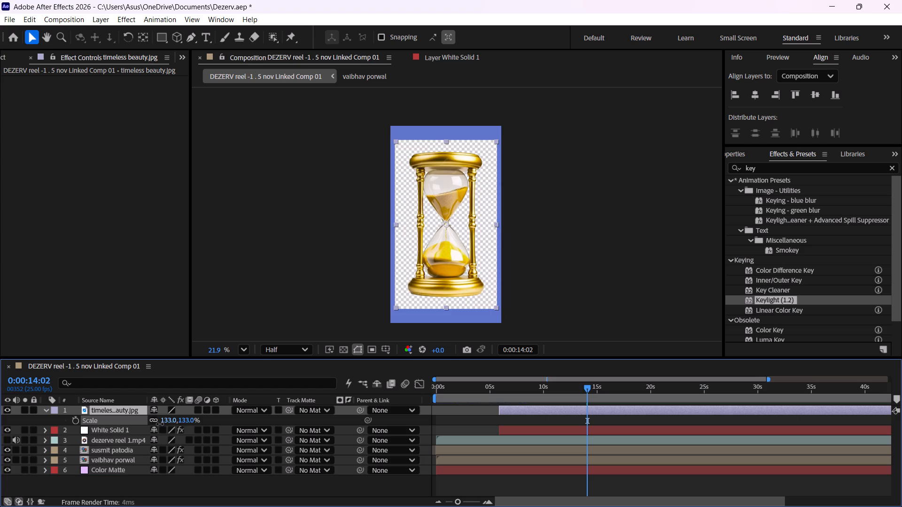
{"action": "left_click_drag", "start_coordinate": [160, 424], "coordinate": [136, 425]}
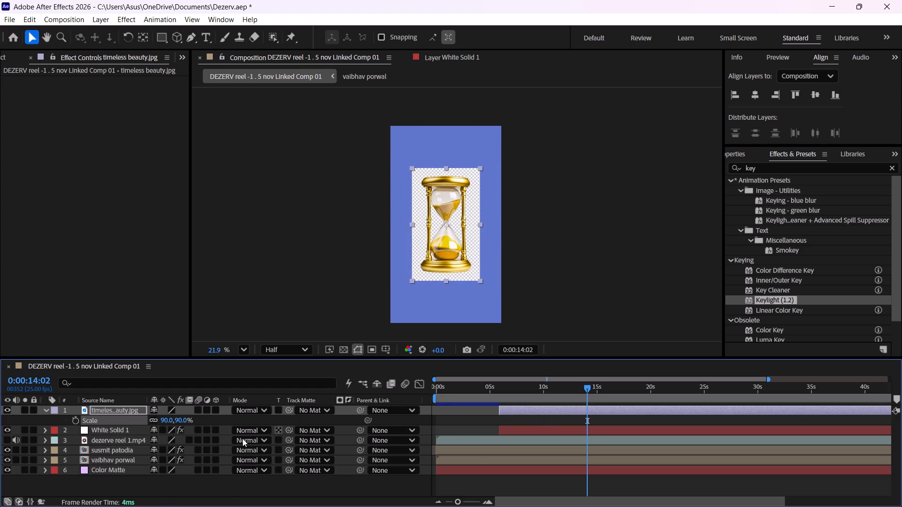
{"action": "left_click", "coordinate": [267, 497]}
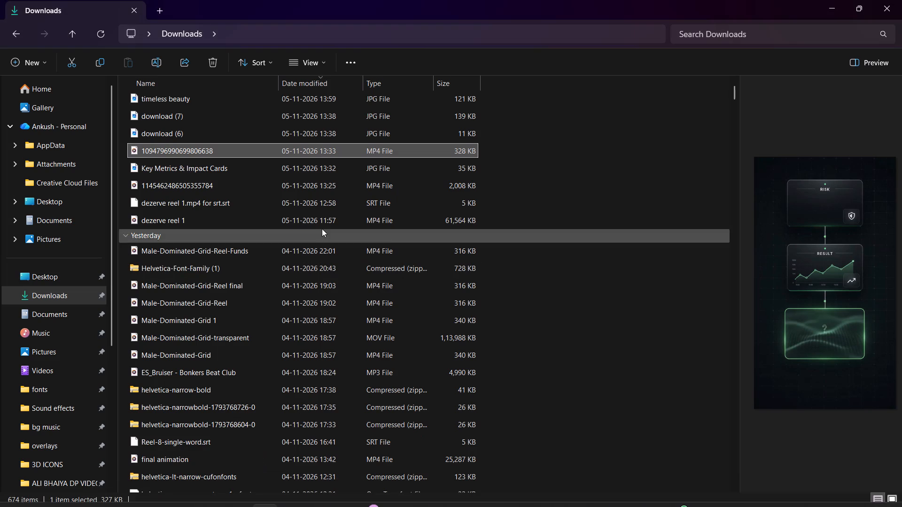
{"action": "left_click_drag", "start_coordinate": [133, 149], "coordinate": [565, 506]}
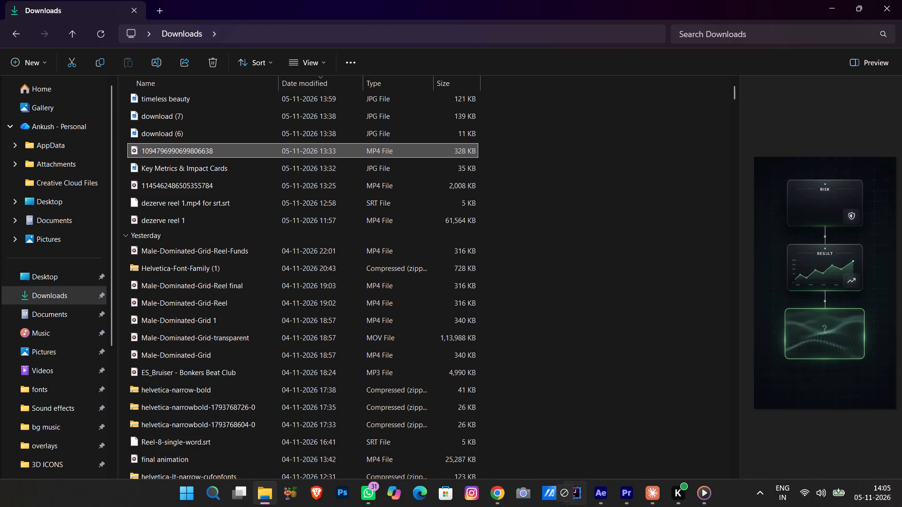
{"action": "left_click_drag", "start_coordinate": [565, 506], "coordinate": [369, 407]}
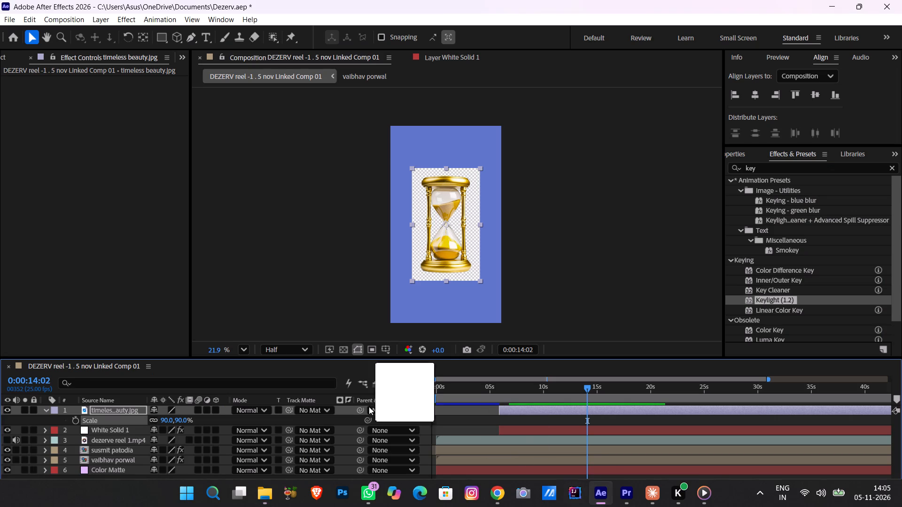
{"action": "left_click_drag", "start_coordinate": [369, 407], "coordinate": [128, 428]}
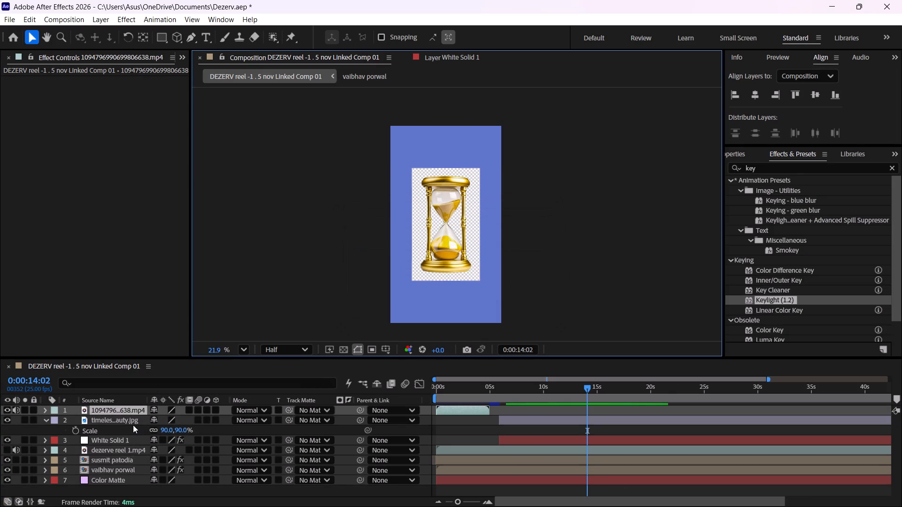
{"action": "left_click_drag", "start_coordinate": [455, 412], "coordinate": [477, 411]}
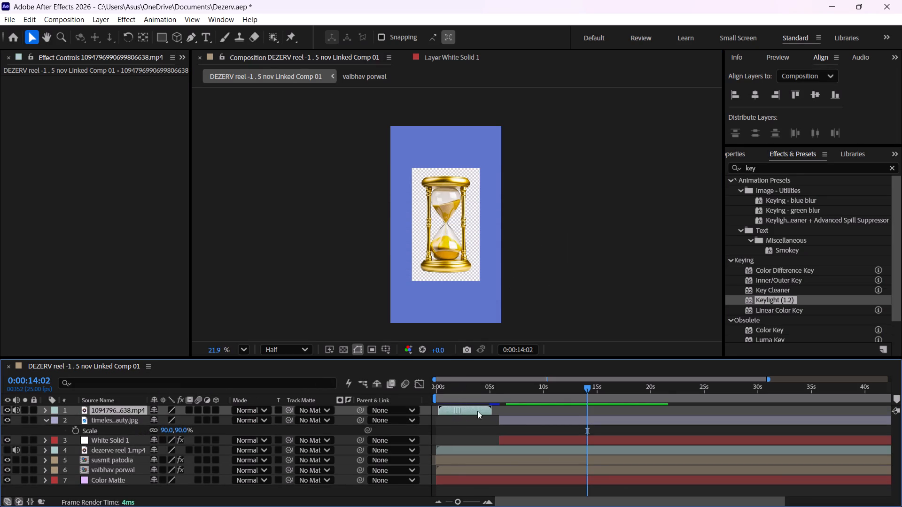
{"action": "left_click_drag", "start_coordinate": [477, 411], "coordinate": [563, 421]}
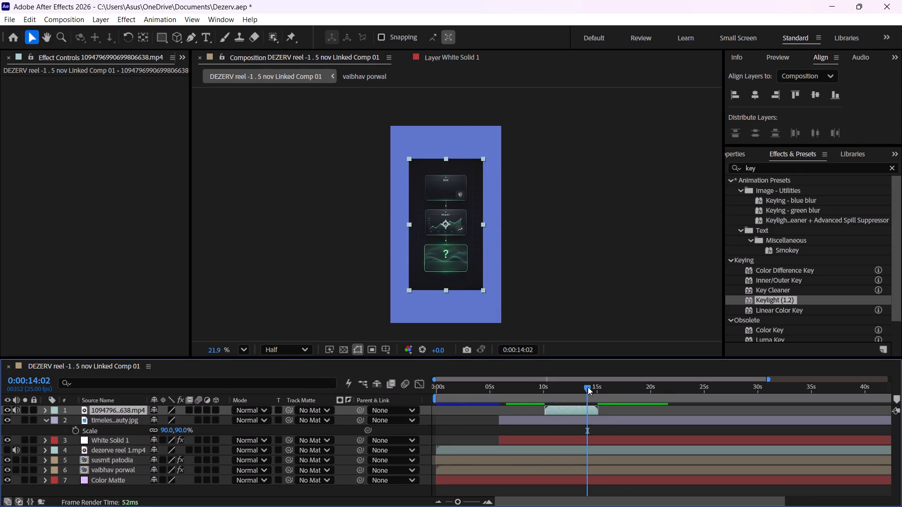
{"action": "left_click_drag", "start_coordinate": [588, 387], "coordinate": [525, 398]}
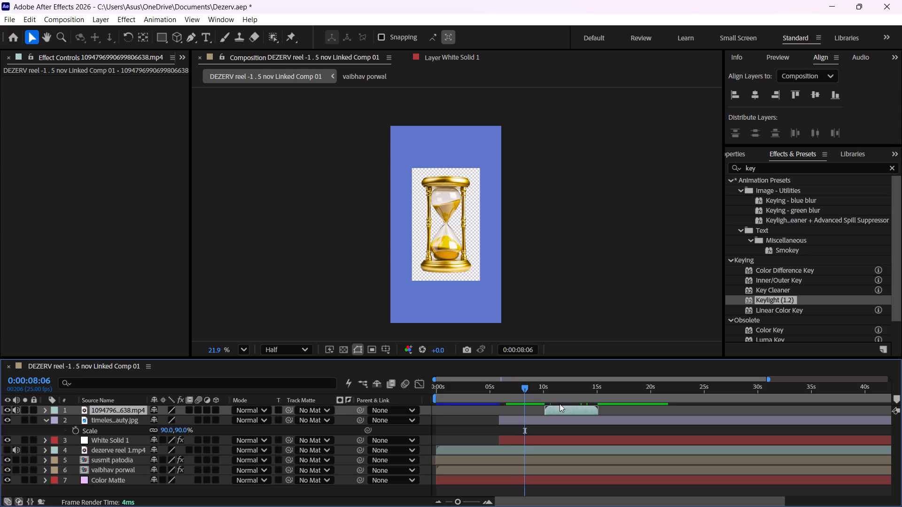
{"action": "left_click_drag", "start_coordinate": [528, 387], "coordinate": [575, 386]}
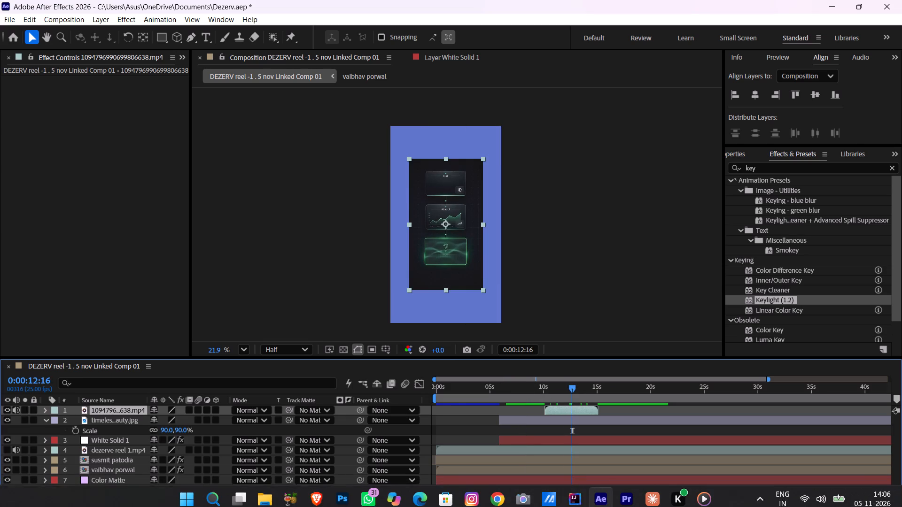
Preview the recent images in Downloads and add download (6).jpg as the top layer of the After Effects composition.
{"action": "left_click", "coordinate": [270, 495]}
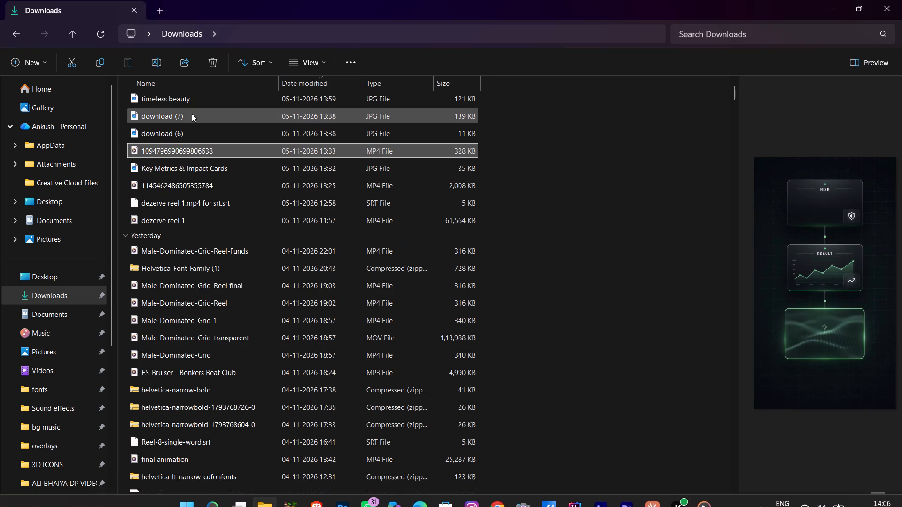
{"action": "left_click", "coordinate": [192, 114]}
{"action": "left_click", "coordinate": [194, 99]}
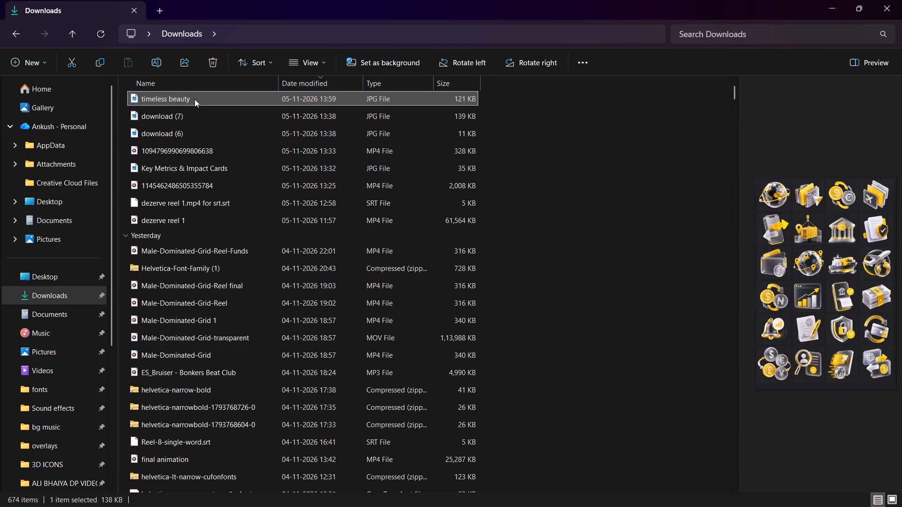
{"action": "left_click", "coordinate": [197, 116]}
{"action": "left_click", "coordinate": [201, 135]}
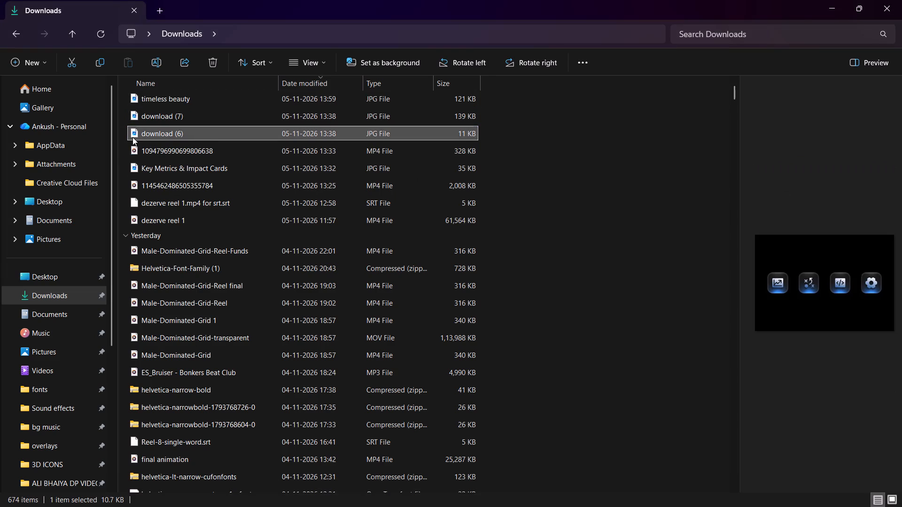
{"action": "left_click_drag", "start_coordinate": [132, 137], "coordinate": [558, 506]}
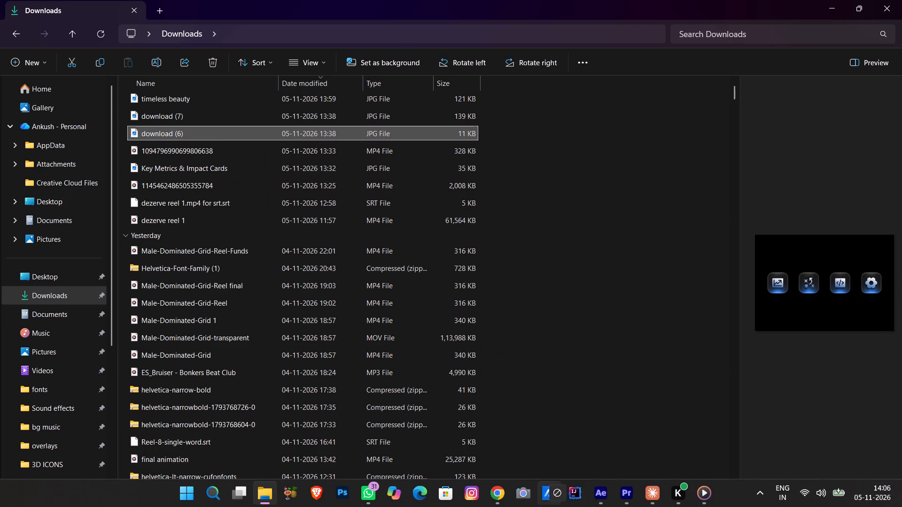
{"action": "left_click_drag", "start_coordinate": [558, 506], "coordinate": [579, 506]}
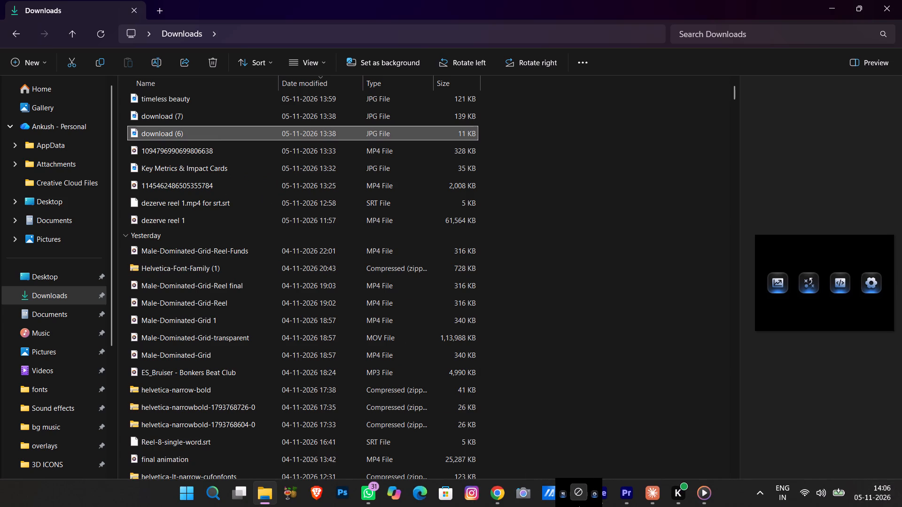
{"action": "left_click_drag", "start_coordinate": [579, 506], "coordinate": [637, 430]}
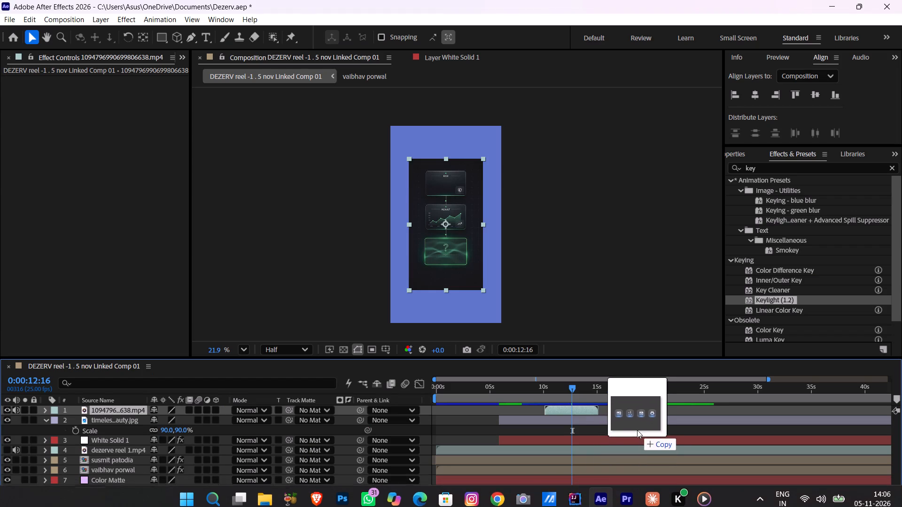
{"action": "left_click_drag", "start_coordinate": [637, 430], "coordinate": [206, 428]}
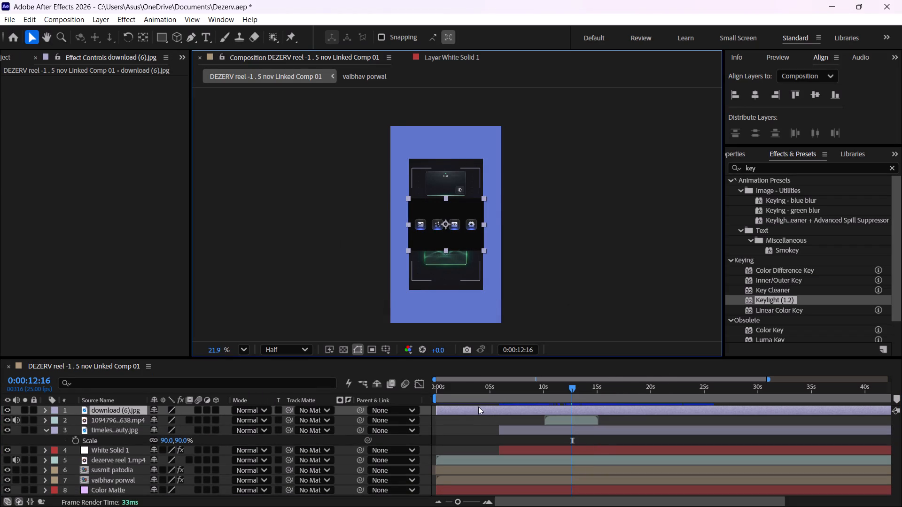
{"action": "left_click_drag", "start_coordinate": [435, 411], "coordinate": [609, 415]}
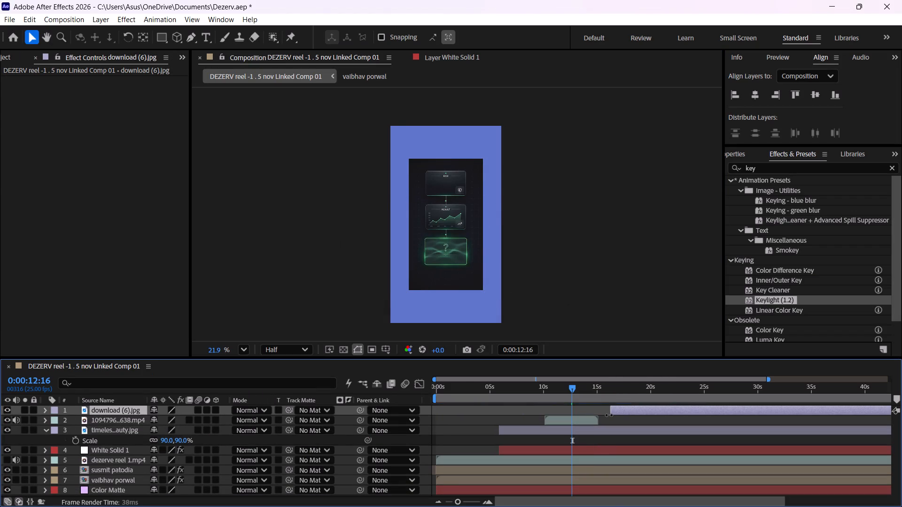
{"action": "left_click_drag", "start_coordinate": [609, 415], "coordinate": [598, 413]}
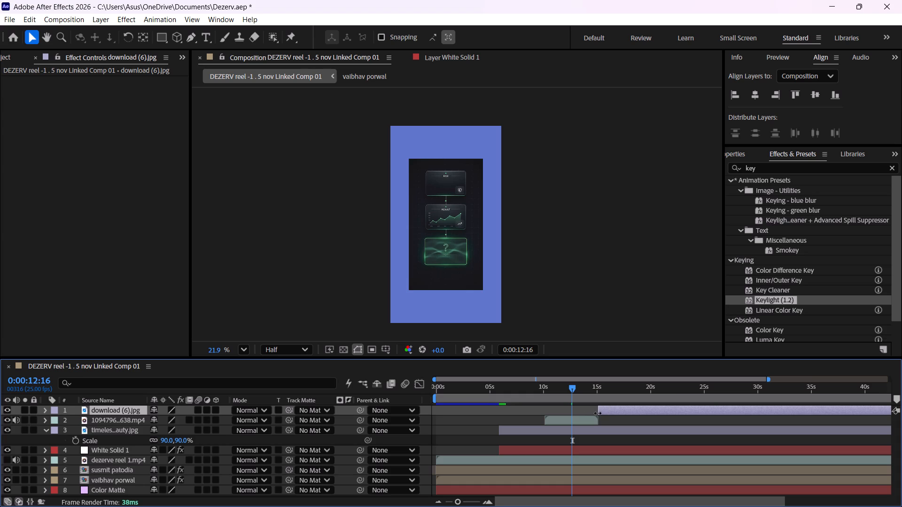
{"action": "left_click_drag", "start_coordinate": [598, 413], "coordinate": [598, 414]}
Scrub the composition between about 9 and 17 seconds to review the sequence of hourglass, card video and icons image.
{"action": "left_click_drag", "start_coordinate": [528, 400], "coordinate": [579, 394]}
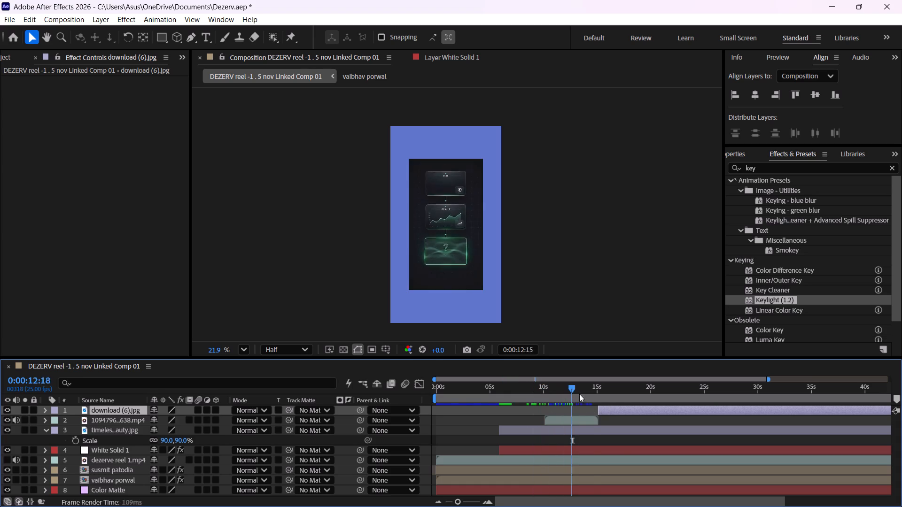
{"action": "left_click_drag", "start_coordinate": [579, 394], "coordinate": [621, 399]}
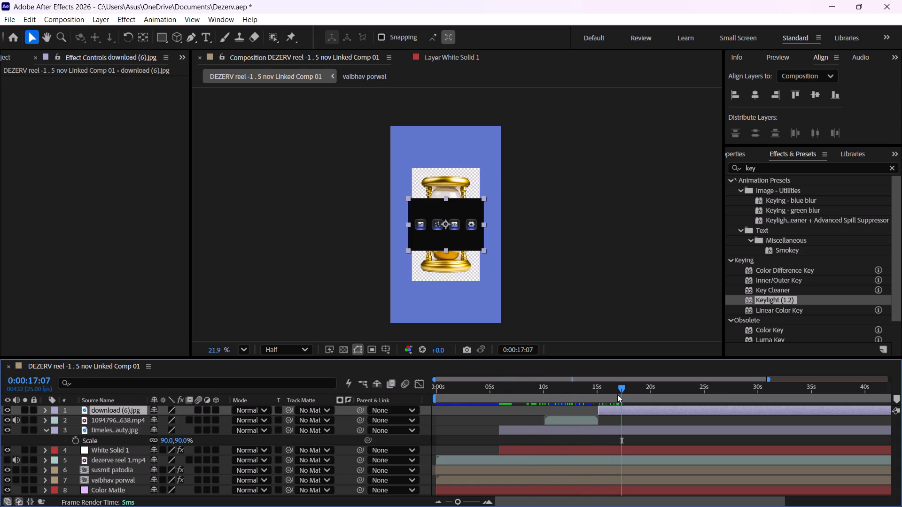
{"action": "left_click", "coordinate": [601, 433]}
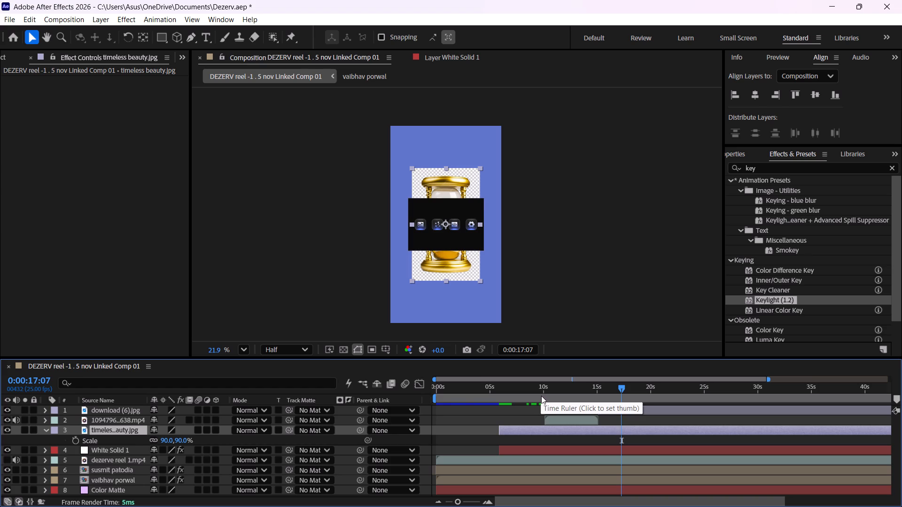
{"action": "left_click", "coordinate": [541, 396]}
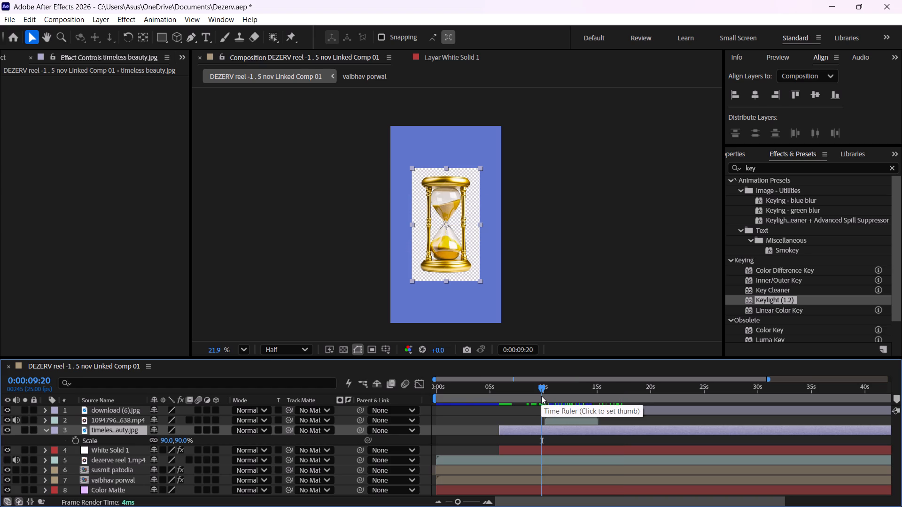
Save the After Effects project.
{"action": "key", "text": "ctrl+s"}
Switch to Premiere, look along the dezerve reel 1 sequence's timeline, and save the project.
{"action": "left_click", "coordinate": [830, 0]}
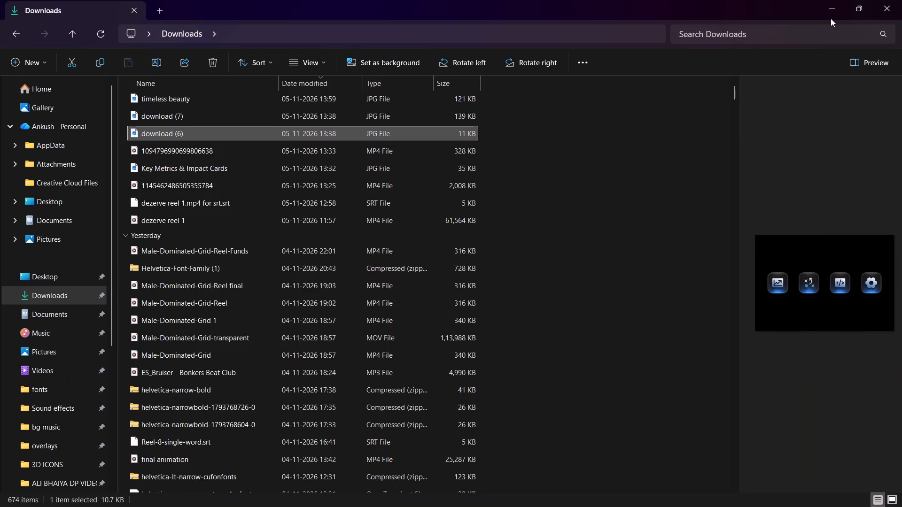
{"action": "left_click", "coordinate": [833, 6]}
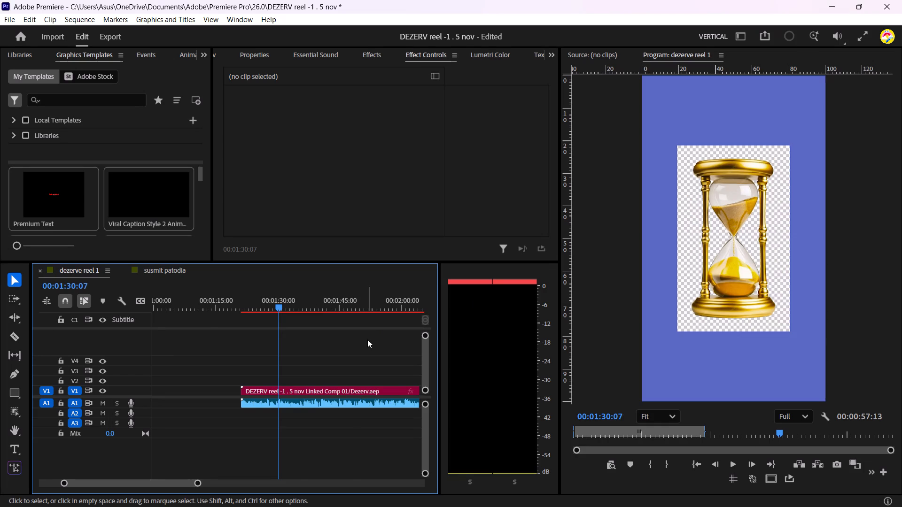
{"action": "scroll", "coordinate": [367, 339], "scroll_direction": "up", "scroll_amount": 11}
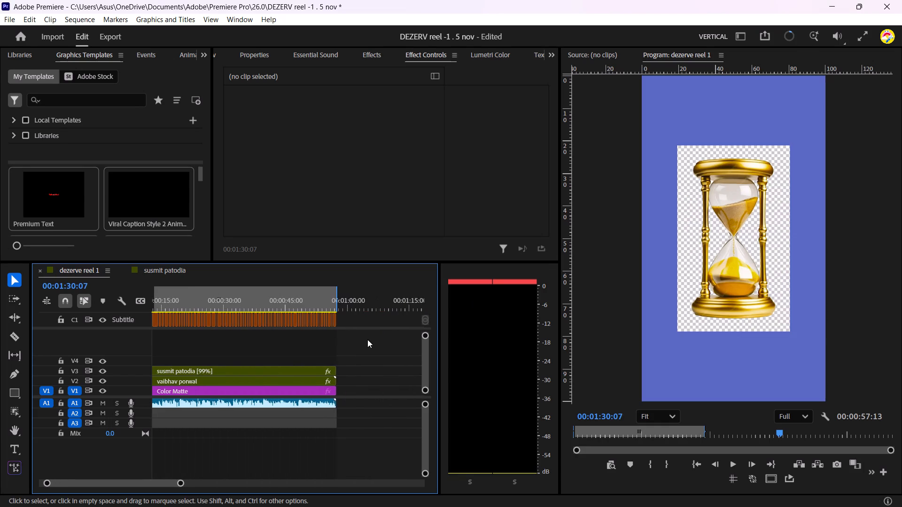
{"action": "key", "text": "ctrl+s"}
Put away the Premiere and Chrome windows to get back to the Claude chat holding the Dezerv reel 1 edit.
{"action": "left_click", "coordinate": [838, 2]}
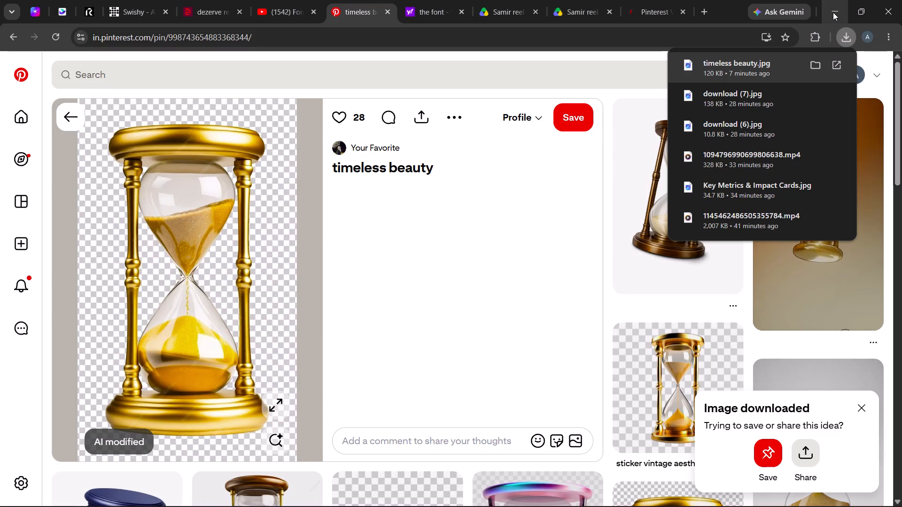
{"action": "left_click", "coordinate": [833, 12]}
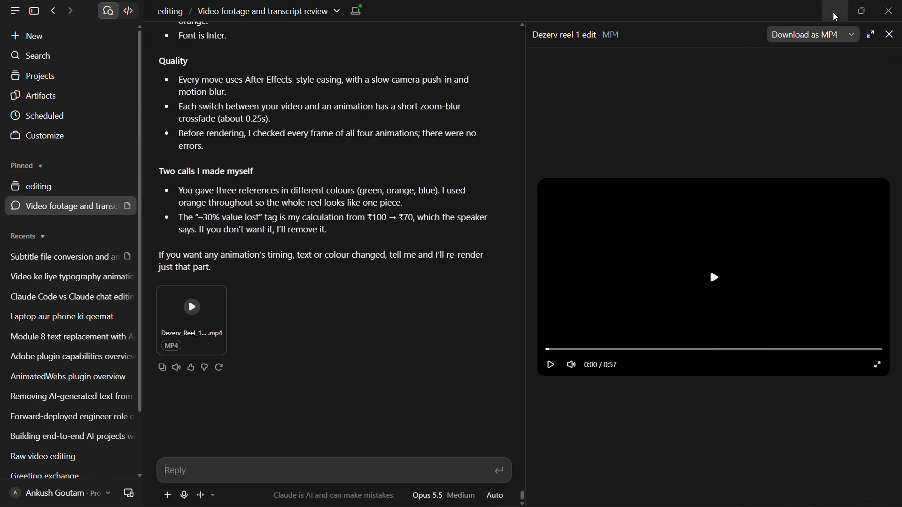
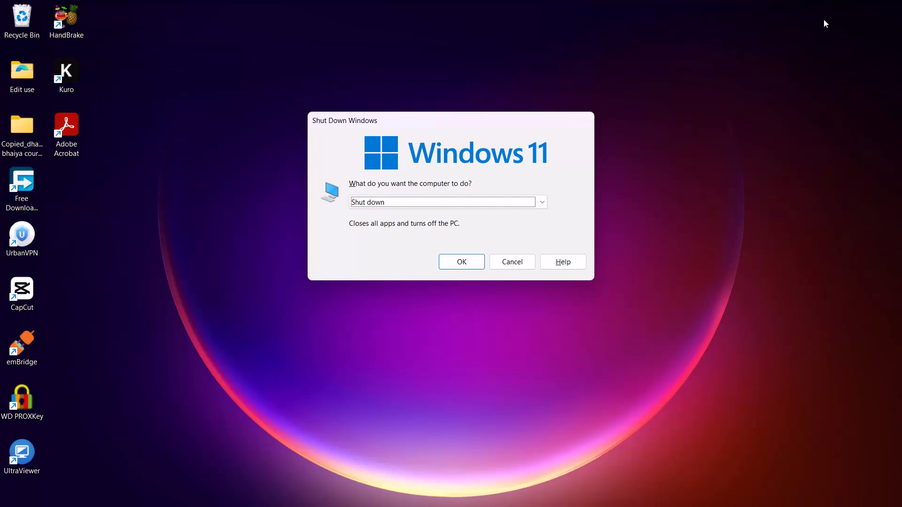
Put the computer to sleep by choosing Sleep as the Windows shutdown option.
{"action": "key", "text": "Down"}
{"action": "key", "text": "Down"}
{"action": "key", "text": "Up"}
{"action": "key", "text": "Down"}
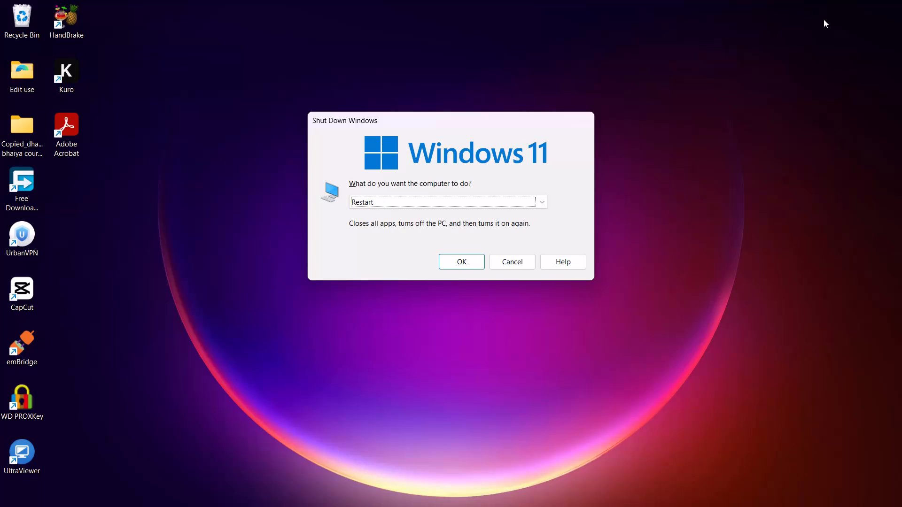
{"action": "key", "text": "Down"}
{"action": "key", "text": "Up"}
{"action": "key", "text": "Up"}
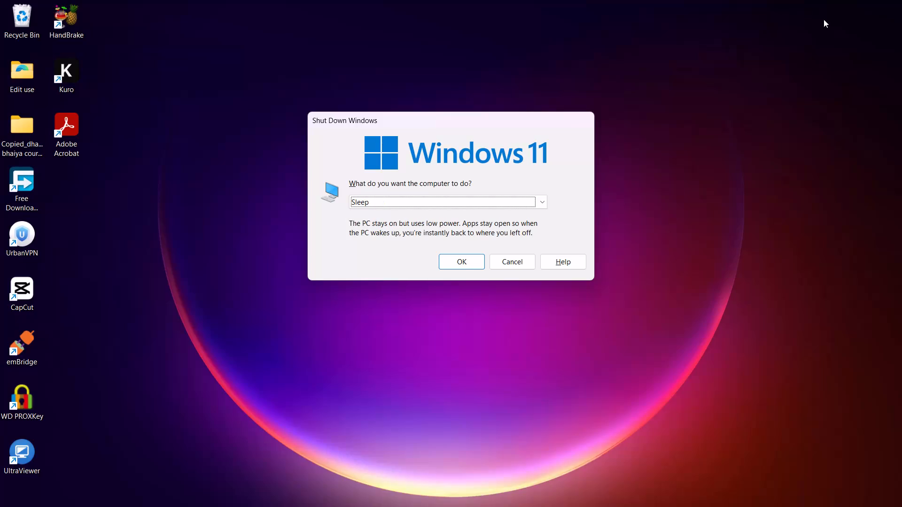
{"action": "key", "text": "Return"}
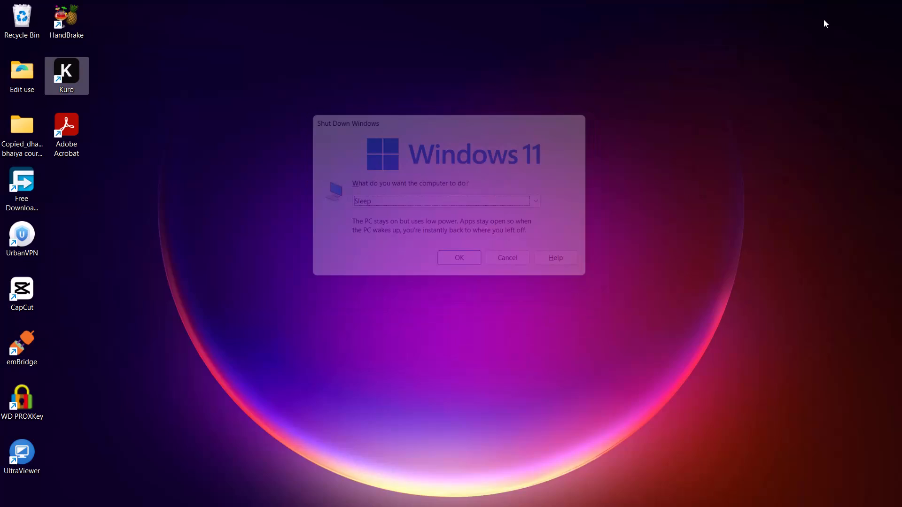